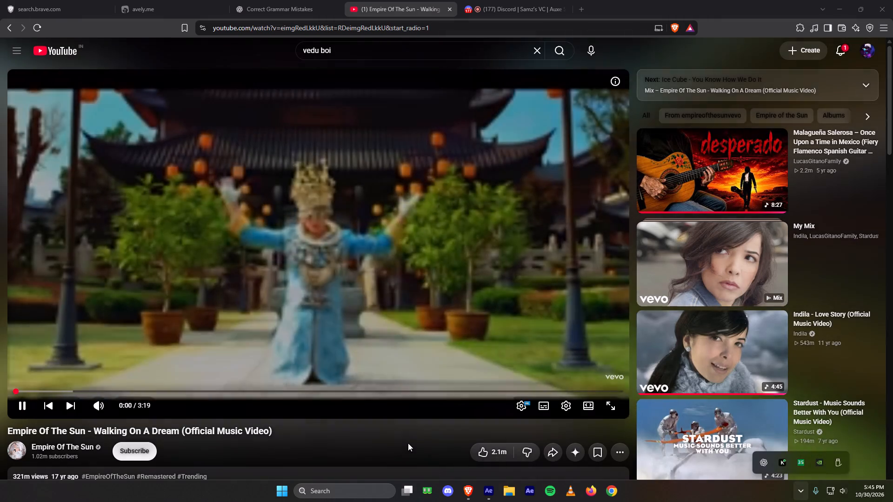
Open FxSound, try the Voice preset, and settle on the Volume Boost preset before putting the equalizer window away.
{"action": "type", "text": "fx"}
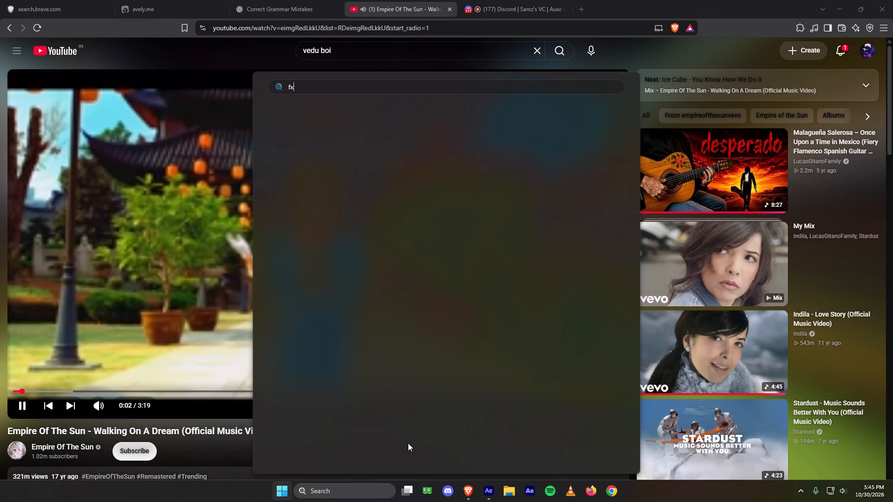
{"action": "left_click", "coordinate": [478, 224]}
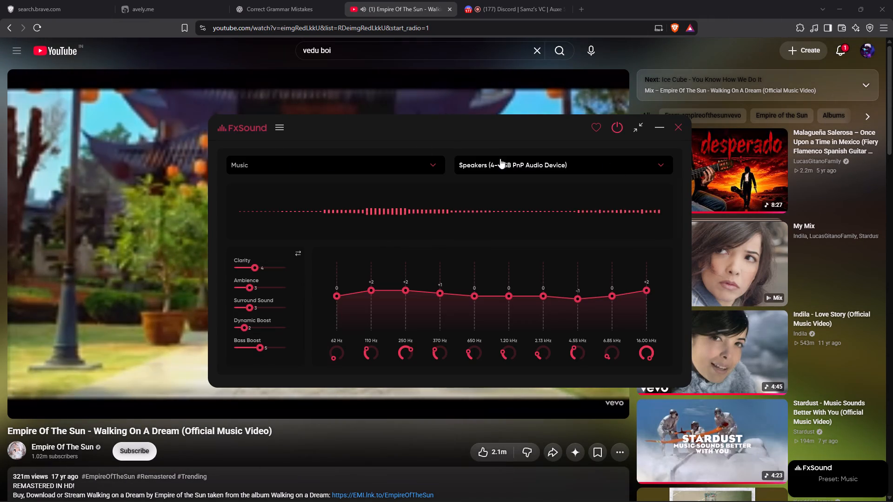
{"action": "left_click", "coordinate": [404, 161]}
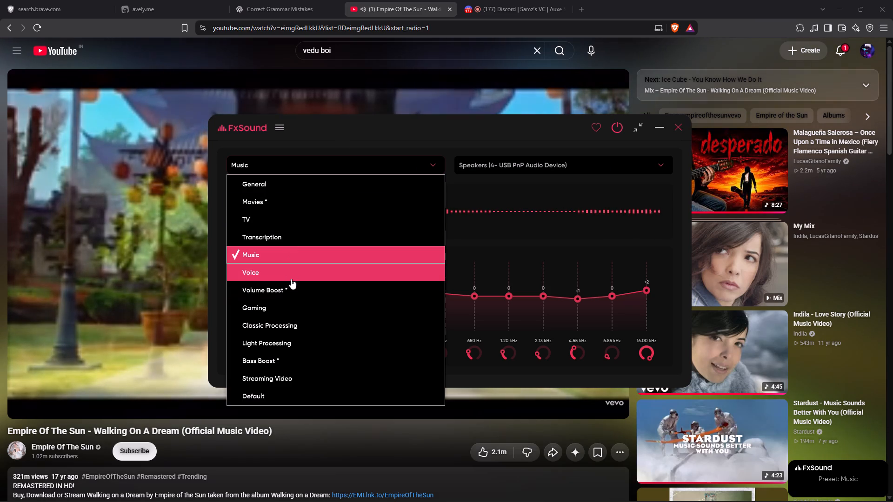
{"action": "left_click", "coordinate": [293, 275]}
{"action": "left_click", "coordinate": [299, 172]}
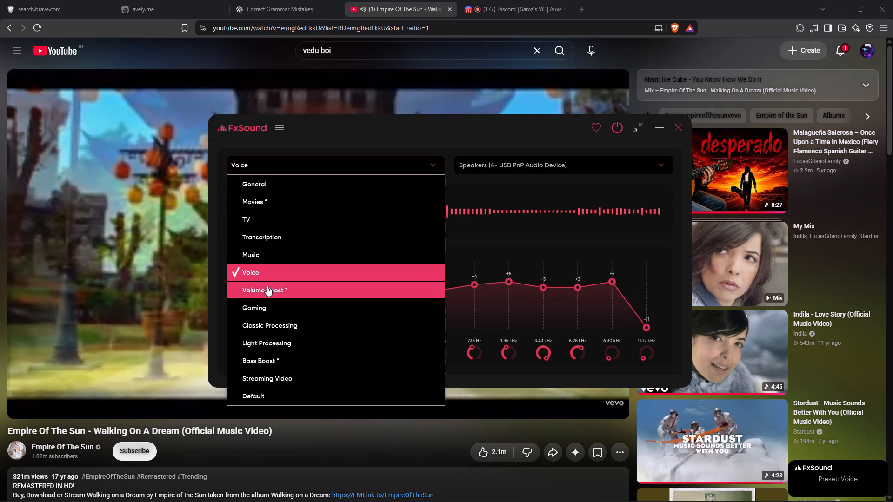
{"action": "left_click", "coordinate": [267, 286]}
{"action": "left_click", "coordinate": [656, 123]}
Pause the Empire Of The Sun "Walking On A Dream" video in the Brave browser.
{"action": "left_click", "coordinate": [266, 217]}
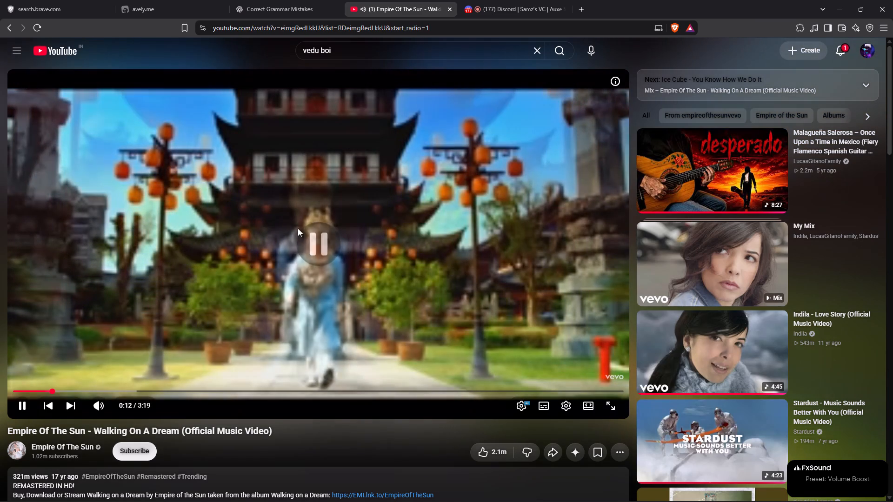
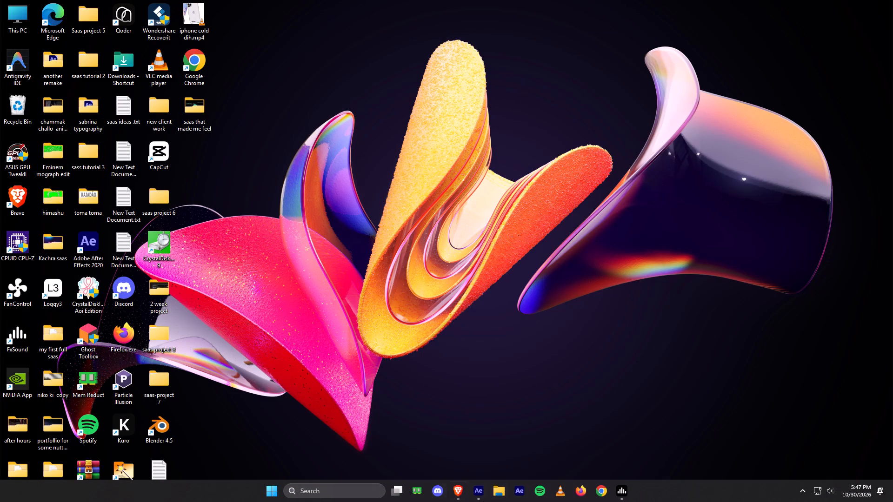
Switch to After Effects and review the solo reference footage in the ugja ped ped composition, between about 6 and 9 seconds.
{"action": "left_click", "coordinate": [479, 491]}
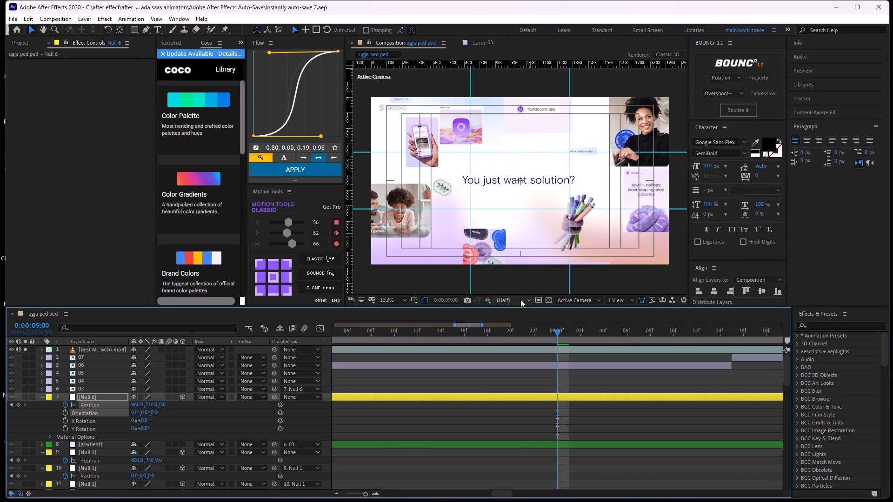
{"action": "left_click_drag", "start_coordinate": [556, 328], "coordinate": [422, 353]}
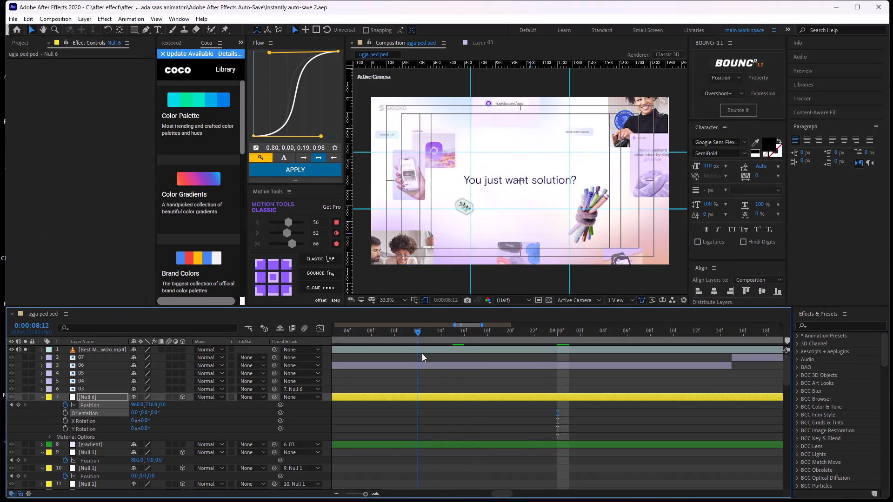
{"action": "left_click_drag", "start_coordinate": [422, 353], "coordinate": [313, 347]}
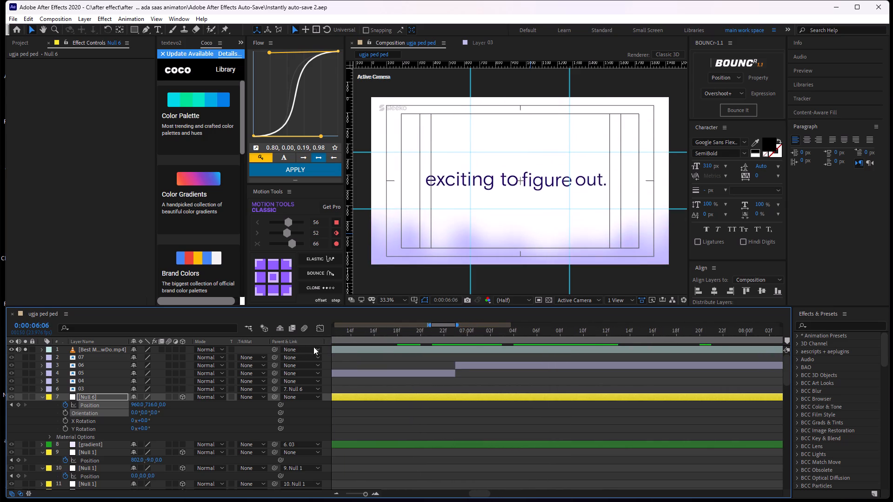
{"action": "left_click_drag", "start_coordinate": [313, 347], "coordinate": [585, 343]}
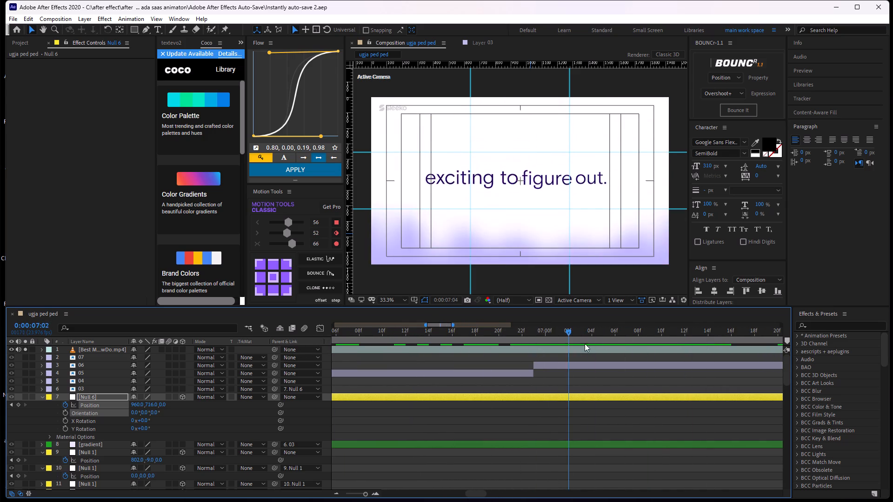
{"action": "left_click_drag", "start_coordinate": [585, 343], "coordinate": [496, 329]}
{"action": "key", "text": "space"}
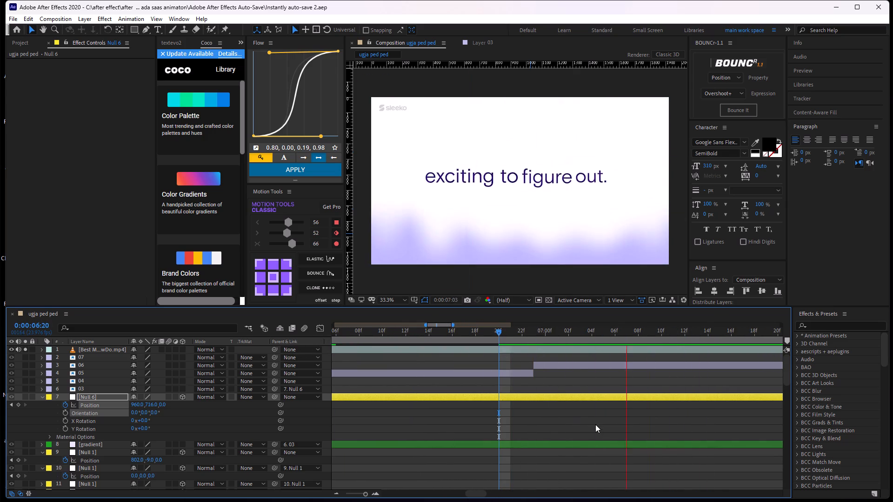
{"action": "key", "text": "space"}
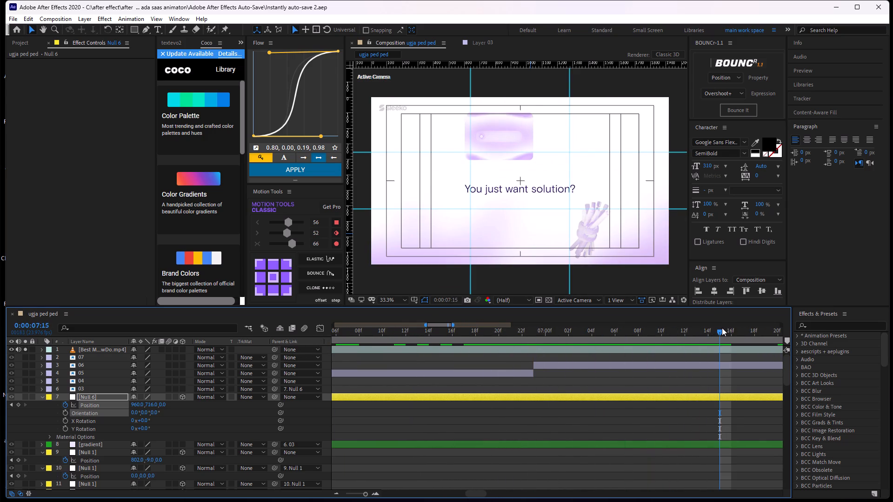
{"action": "left_click_drag", "start_coordinate": [721, 331], "coordinate": [385, 373]}
Turn off solo, visibility and audio for the reference .mp4 video layer at the top of the layer stack.
{"action": "left_click", "coordinate": [412, 350]}
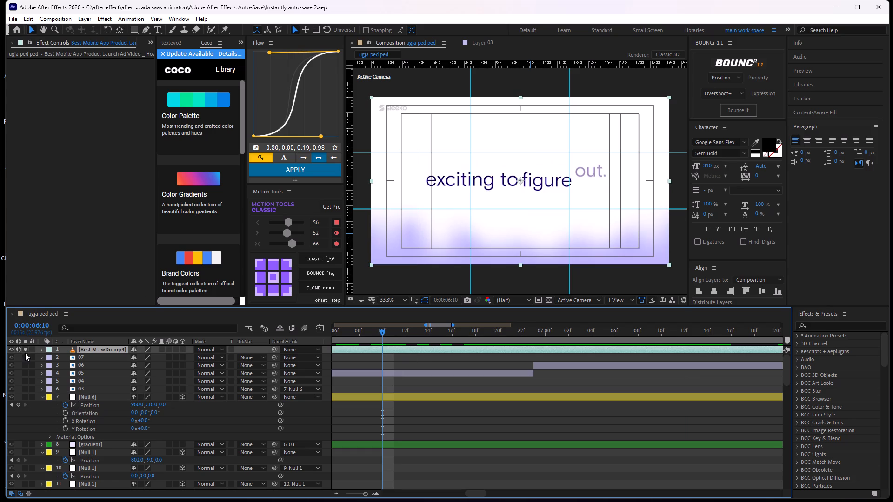
{"action": "left_click_drag", "start_coordinate": [25, 350], "coordinate": [13, 350]}
{"action": "left_click", "coordinate": [13, 350]}
{"action": "left_click", "coordinate": [18, 349]}
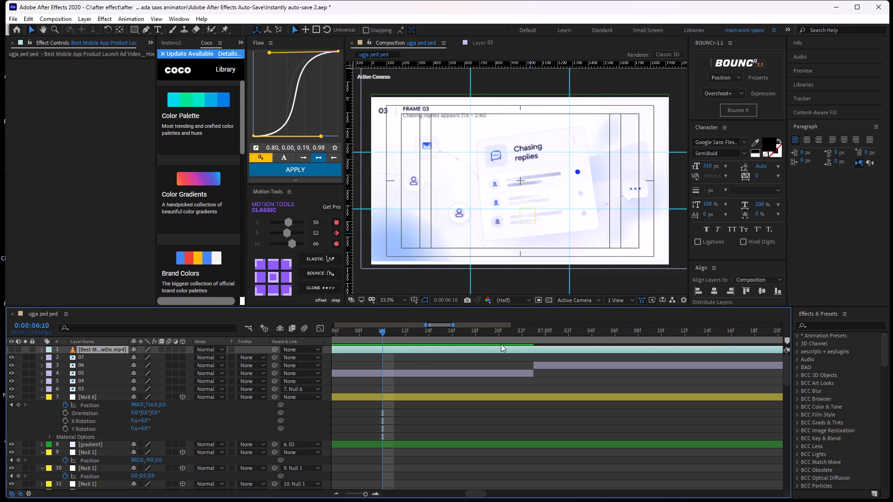
Scrub back through the frame cards to the "fast" text scene at about 0:00:02:02.
{"action": "left_click_drag", "start_coordinate": [385, 329], "coordinate": [158, 383]}
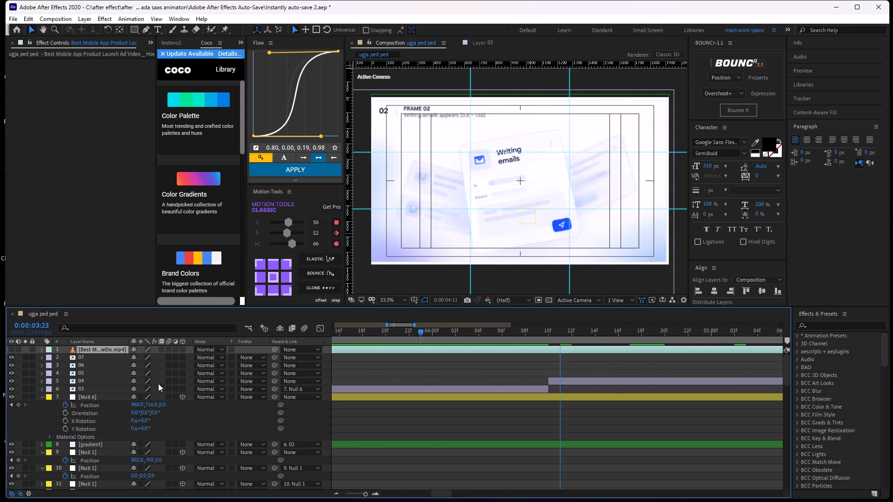
{"action": "left_click_drag", "start_coordinate": [158, 383], "coordinate": [591, 387]}
{"action": "middle_click_drag", "start_coordinate": [616, 402], "coordinate": [498, 399]}
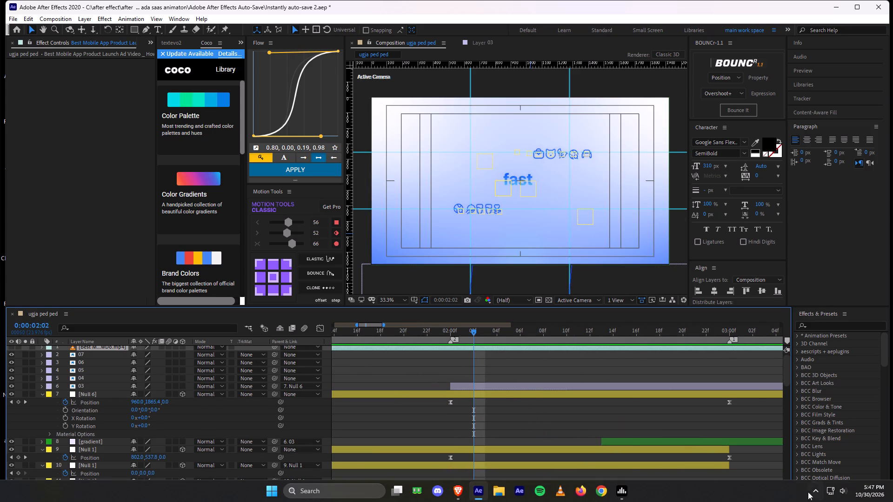
Reopen FxSound from the system tray, switch its preset to Music, and put its window away.
{"action": "left_click", "coordinate": [821, 491]}
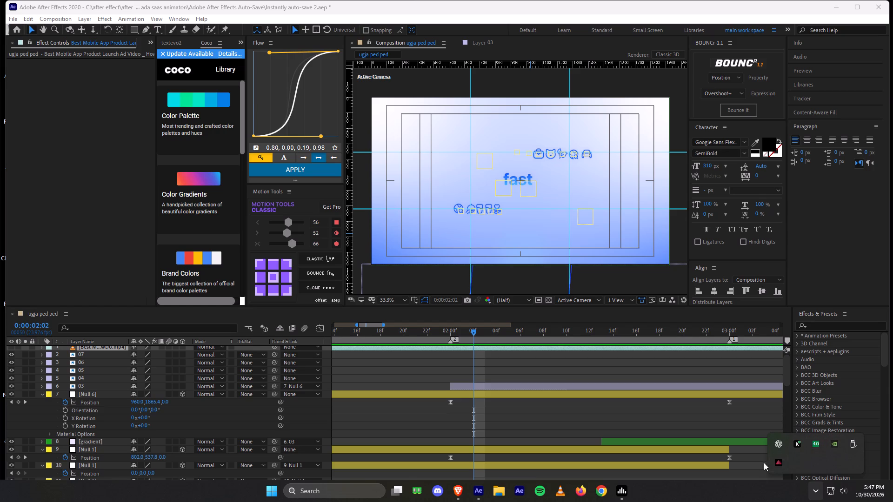
{"action": "left_click", "coordinate": [781, 456]}
{"action": "left_click", "coordinate": [775, 456]}
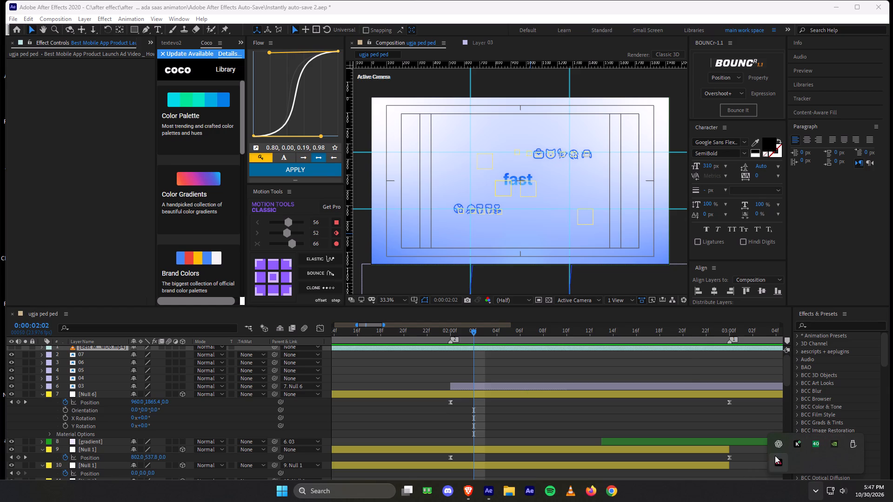
{"action": "left_click", "coordinate": [358, 164]}
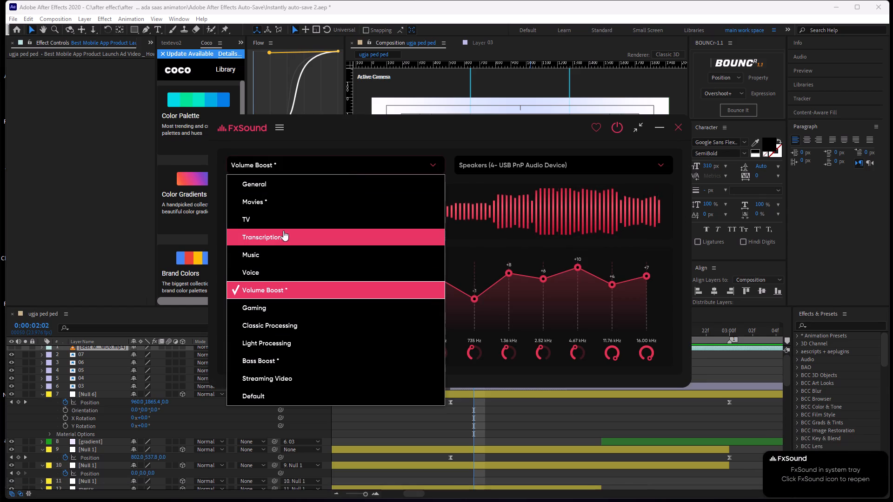
{"action": "left_click", "coordinate": [278, 254]}
{"action": "left_click", "coordinate": [663, 128]}
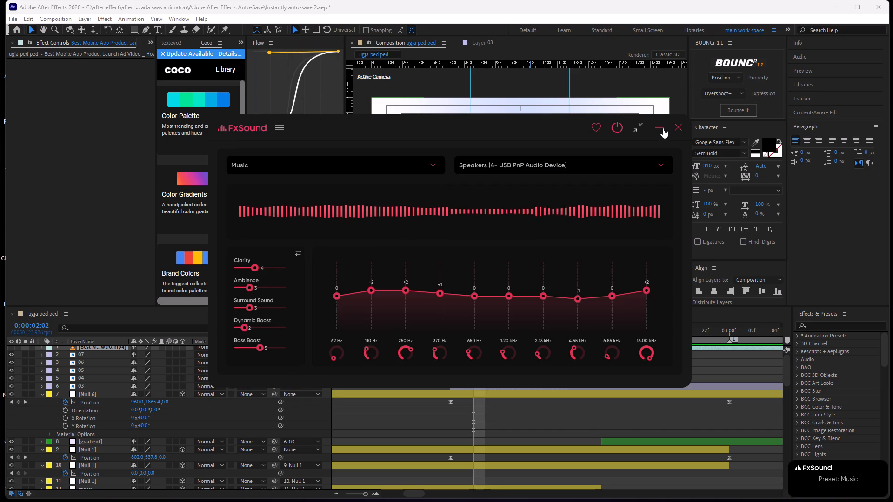
Switch to the Brave browser and rewind the Empire Of The Sun "Walking On A Dream" video to its beginning.
{"action": "left_click", "coordinate": [452, 494]}
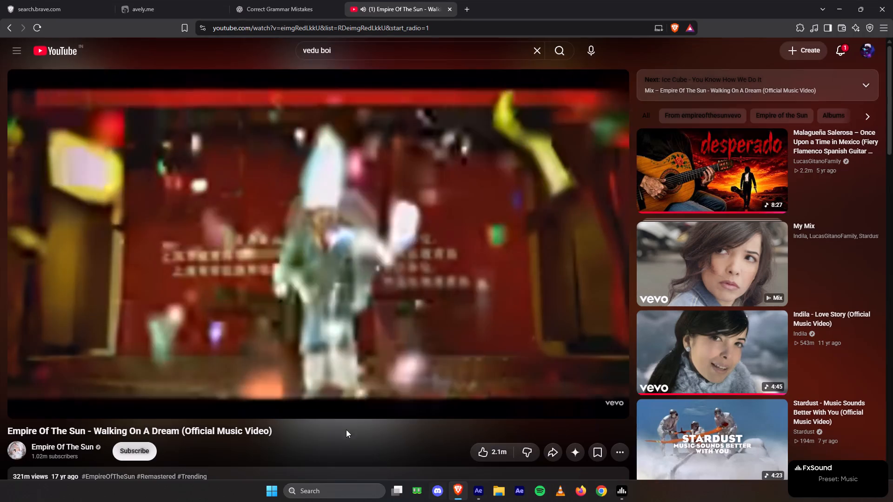
{"action": "left_click_drag", "start_coordinate": [151, 389], "coordinate": [0, 403]}
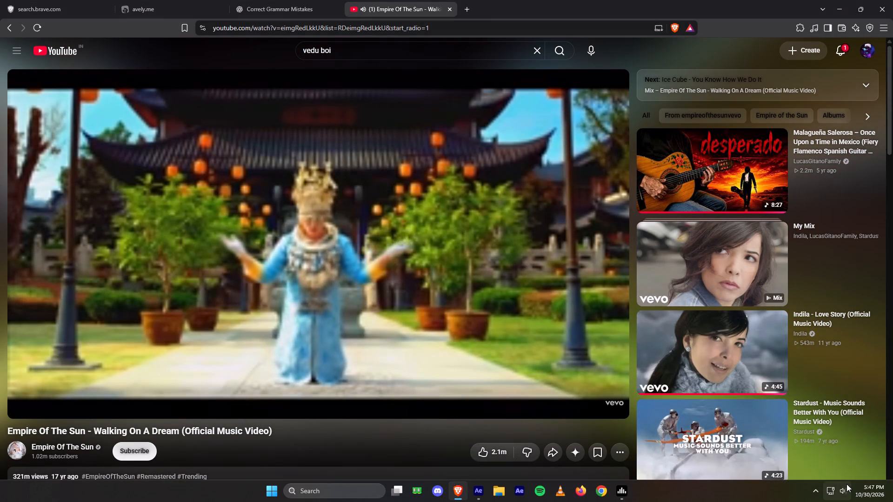
Set the system volume to about 48, and minimize the browser to return to After Effects.
{"action": "left_click", "coordinate": [846, 484]}
{"action": "left_click_drag", "start_coordinate": [794, 433], "coordinate": [805, 434]}
{"action": "left_click_drag", "start_coordinate": [803, 433], "coordinate": [804, 433]}
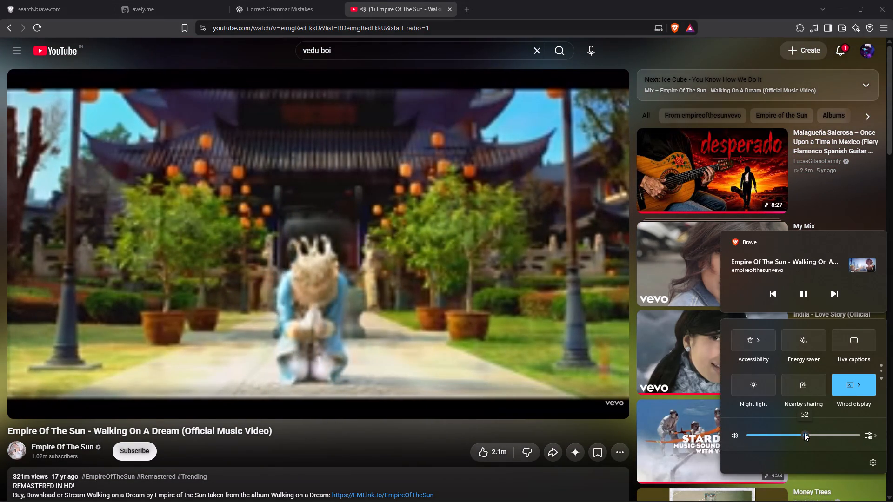
{"action": "left_click_drag", "start_coordinate": [804, 433], "coordinate": [800, 443]}
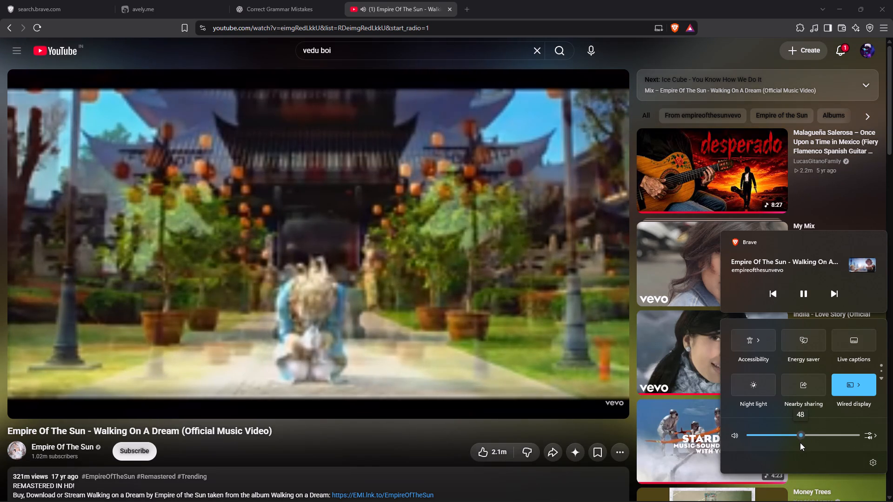
{"action": "left_click_drag", "start_coordinate": [800, 443], "coordinate": [802, 443]}
{"action": "left_click", "coordinate": [441, 446]}
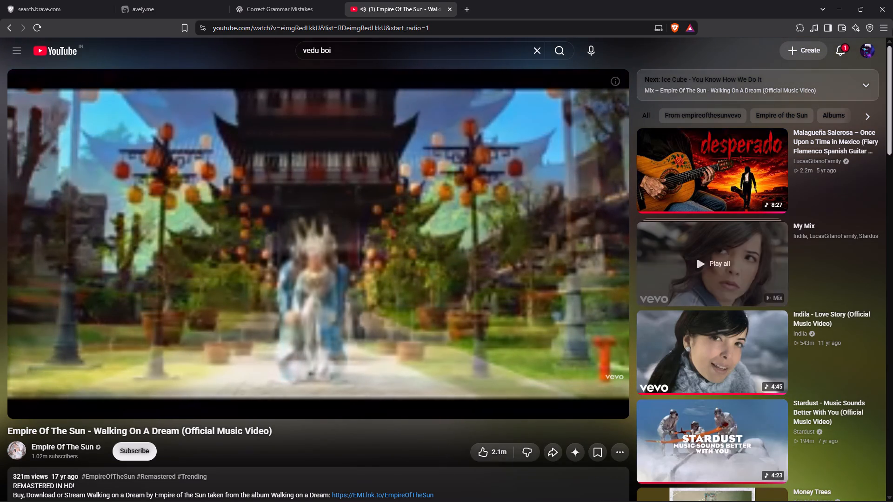
{"action": "left_click", "coordinate": [840, 5]}
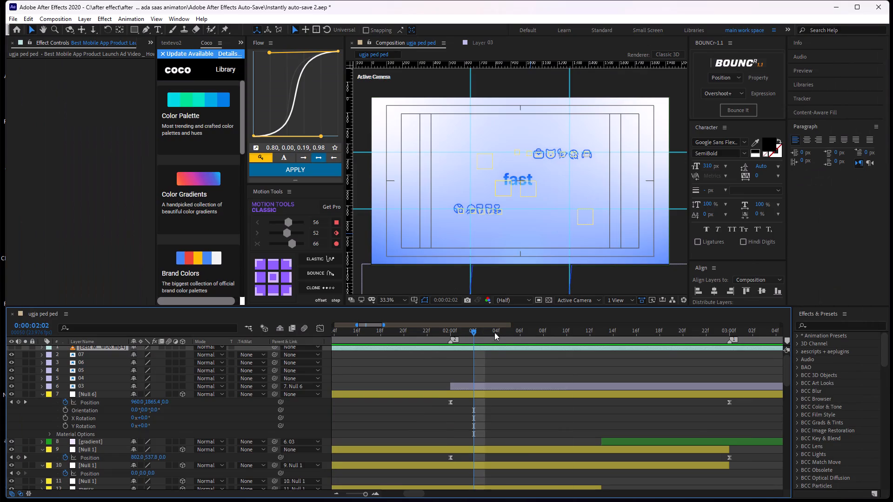
Scrub and preview the opening from 0:00:00:00 to the "fast" transition into Frame 01, ending at 0:00:02:00.
{"action": "left_click_drag", "start_coordinate": [474, 332], "coordinate": [544, 337]}
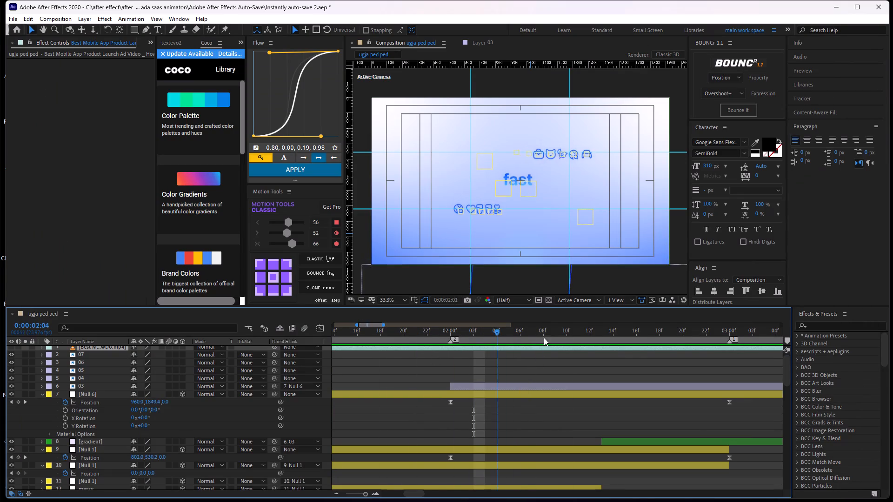
{"action": "left_click_drag", "start_coordinate": [544, 337], "coordinate": [469, 363]}
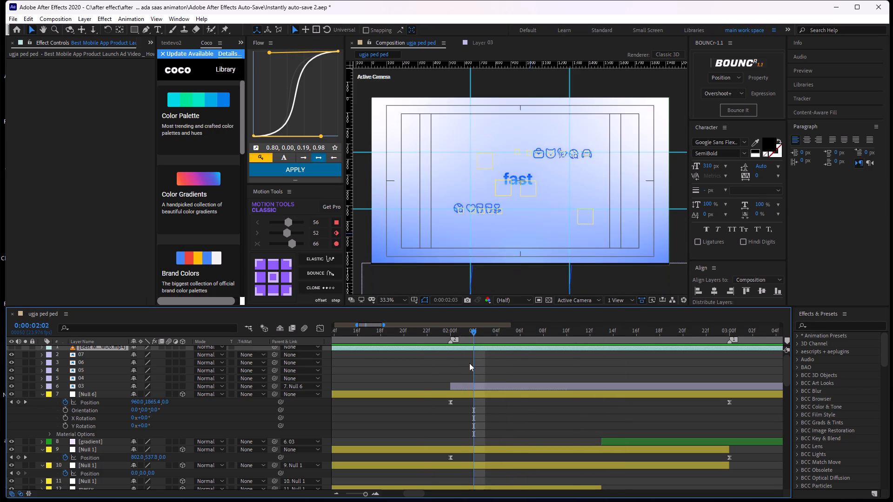
{"action": "left_click_drag", "start_coordinate": [469, 363], "coordinate": [499, 354]}
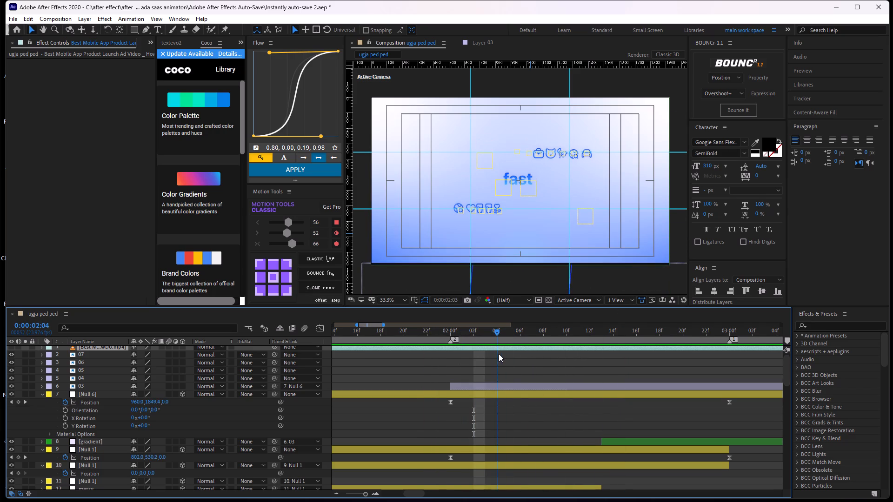
{"action": "left_click_drag", "start_coordinate": [499, 354], "coordinate": [411, 373]}
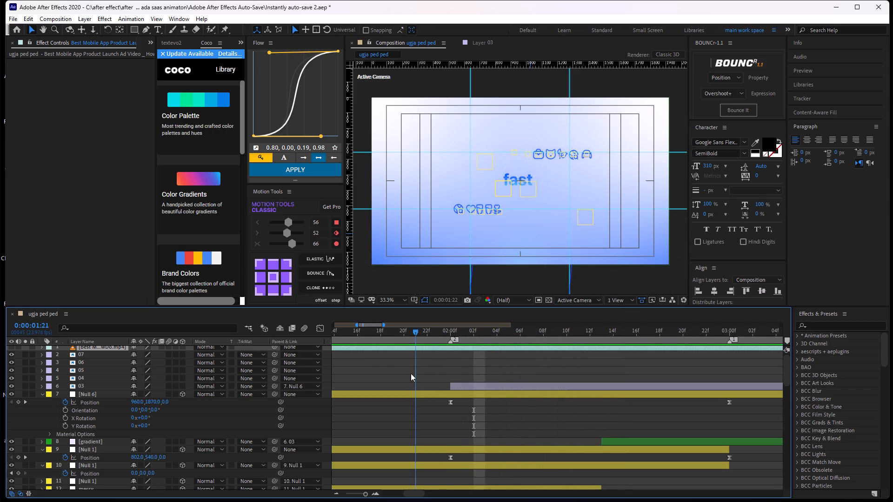
{"action": "left_click_drag", "start_coordinate": [411, 373], "coordinate": [293, 362]}
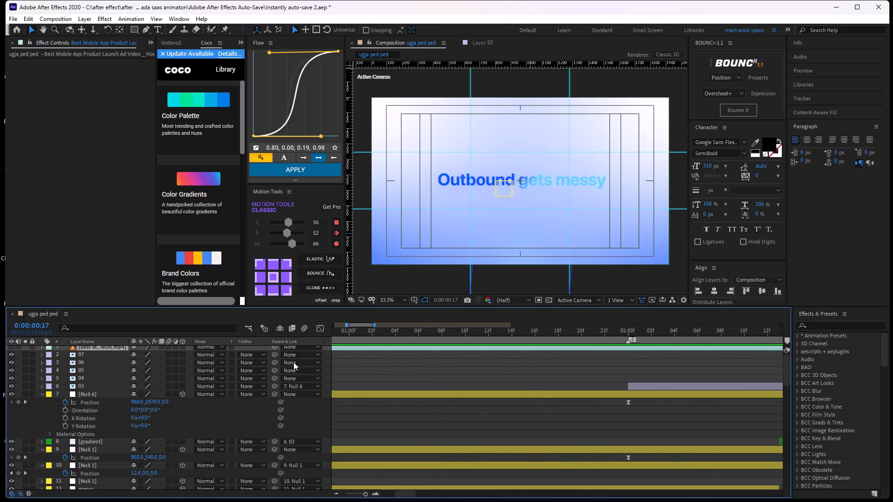
{"action": "left_click_drag", "start_coordinate": [293, 362], "coordinate": [277, 372]}
{"action": "key", "text": "space"}
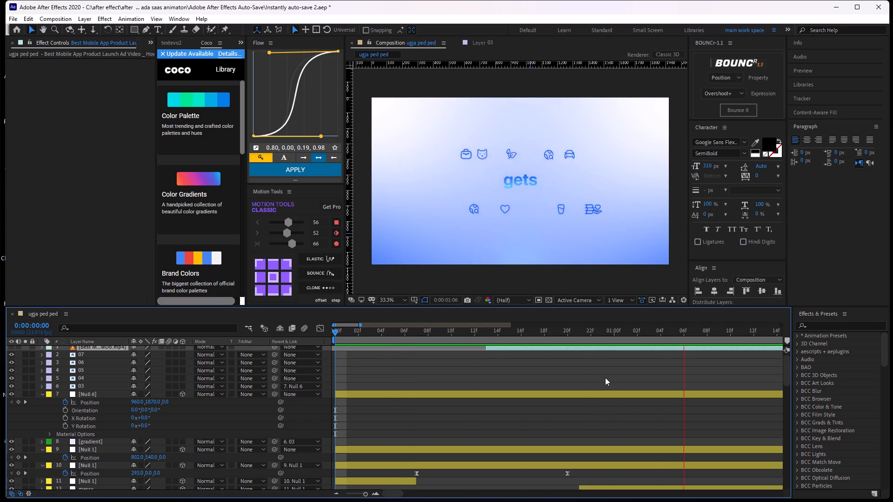
{"action": "key", "text": "space"}
{"action": "key", "text": "space"}
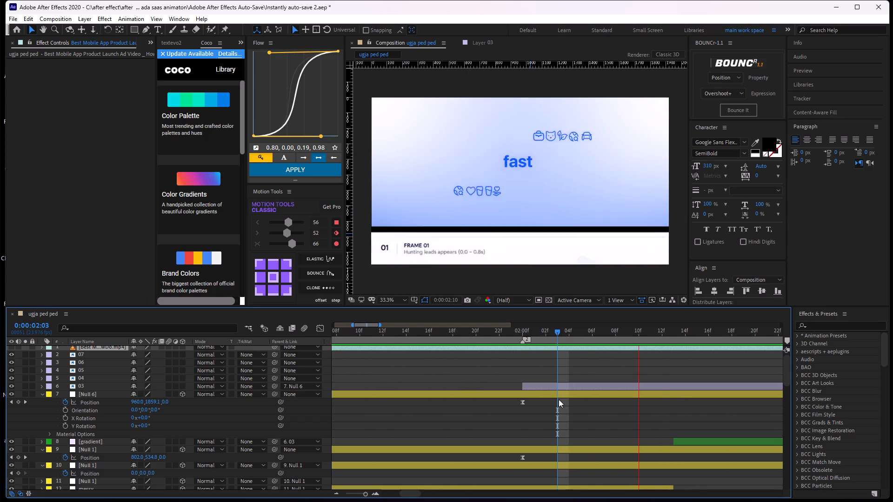
{"action": "key", "text": "space"}
{"action": "left_click_drag", "start_coordinate": [684, 331], "coordinate": [516, 385]}
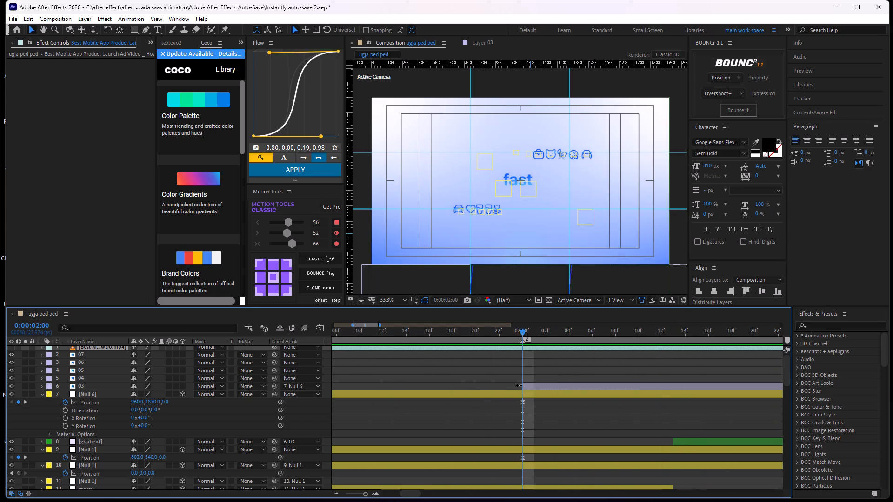
Delete the Null 6 layer that layer 03 is parented to.
{"action": "left_click", "coordinate": [532, 383]}
{"action": "middle_click_drag", "start_coordinate": [533, 388], "coordinate": [527, 382]}
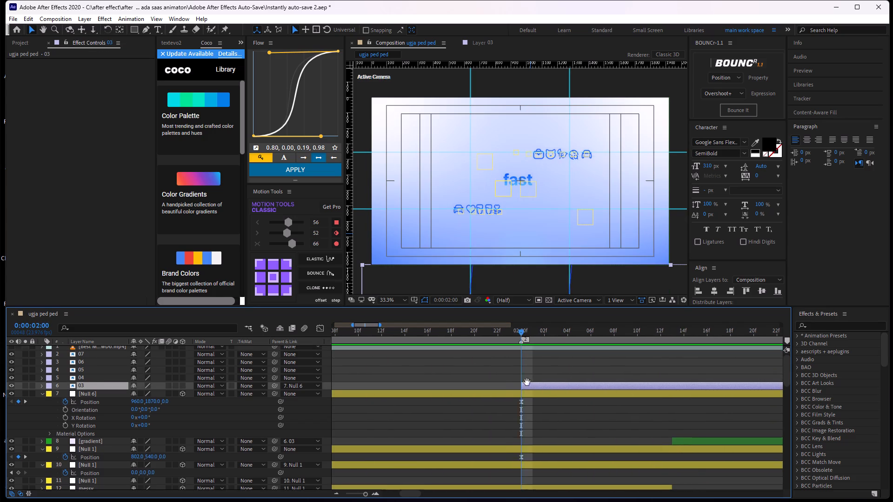
{"action": "middle_click_drag", "start_coordinate": [527, 382], "coordinate": [494, 325]}
{"action": "middle_click_drag", "start_coordinate": [494, 362], "coordinate": [478, 420]}
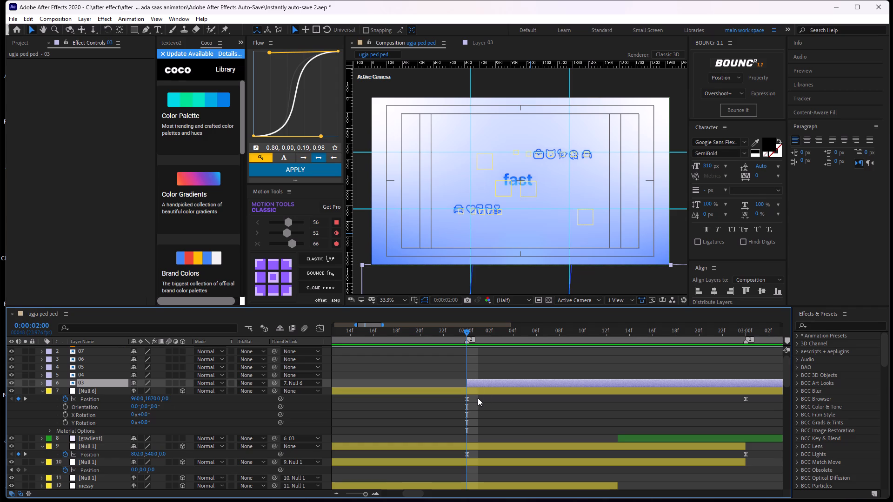
{"action": "left_click", "coordinate": [484, 392]}
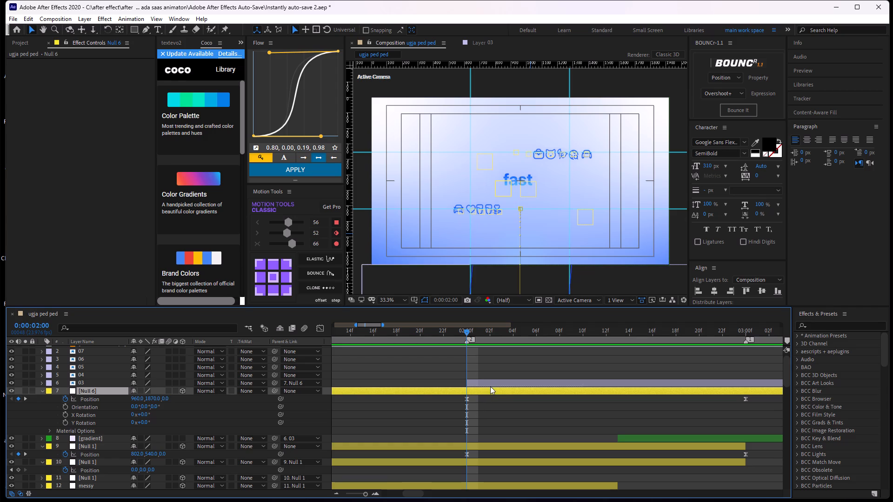
{"action": "key", "text": "BackSpace"}
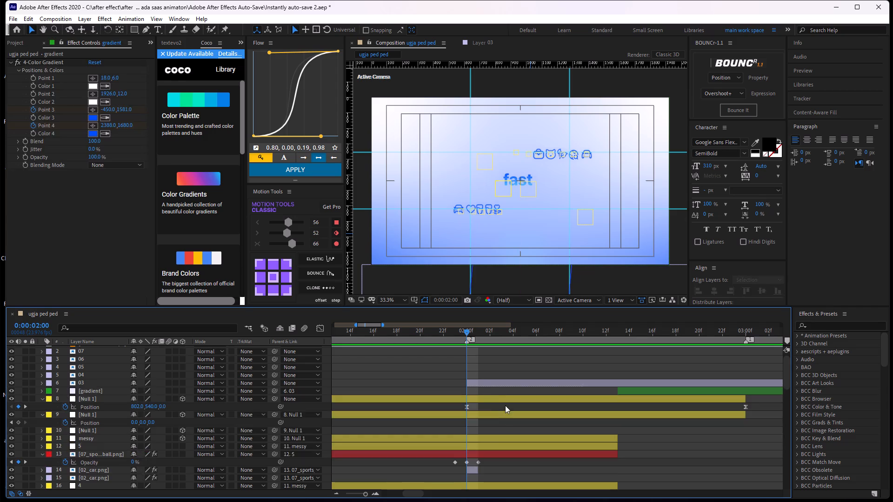
Scrub from 0:00:02:00 to 0:00:02:13 to examine where the "fast" scene ends and how layer 03 and the gradient layer line up.
{"action": "left_click", "coordinate": [477, 367]}
{"action": "left_click_drag", "start_coordinate": [466, 333], "coordinate": [571, 345]}
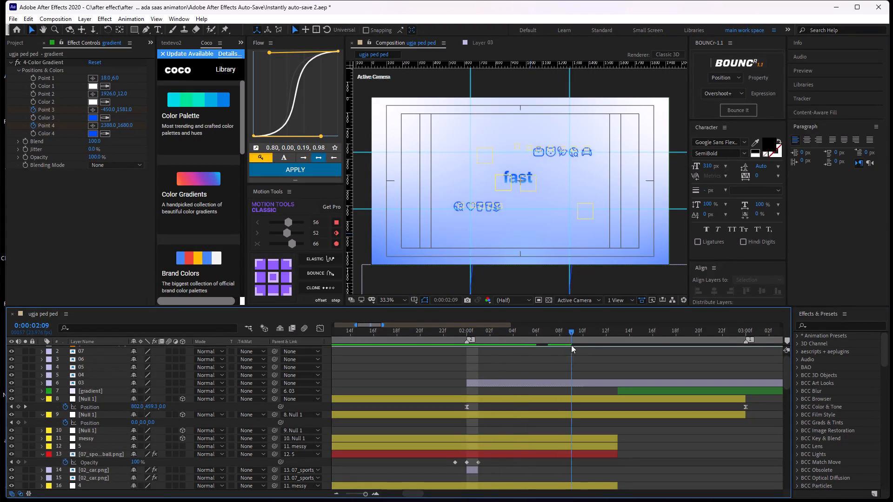
{"action": "left_click_drag", "start_coordinate": [571, 345], "coordinate": [608, 373]}
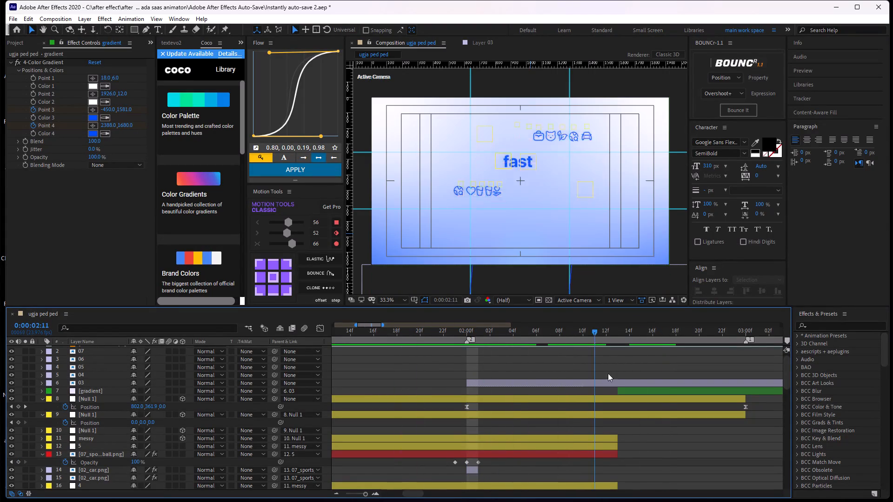
{"action": "left_click_drag", "start_coordinate": [608, 373], "coordinate": [617, 376]}
{"action": "middle_click_drag", "start_coordinate": [617, 390], "coordinate": [449, 373]}
{"action": "middle_click_drag", "start_coordinate": [470, 399], "coordinate": [469, 414]}
{"action": "left_click", "coordinate": [470, 388]}
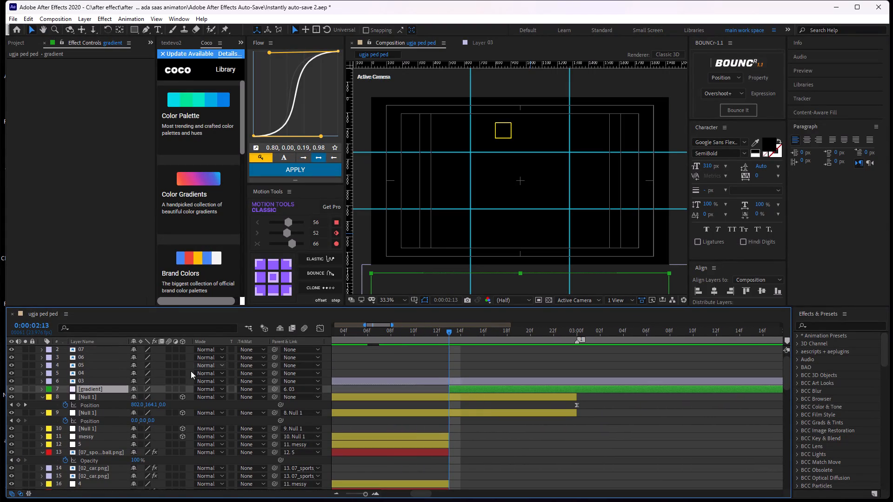
{"action": "left_click", "coordinate": [466, 380]}
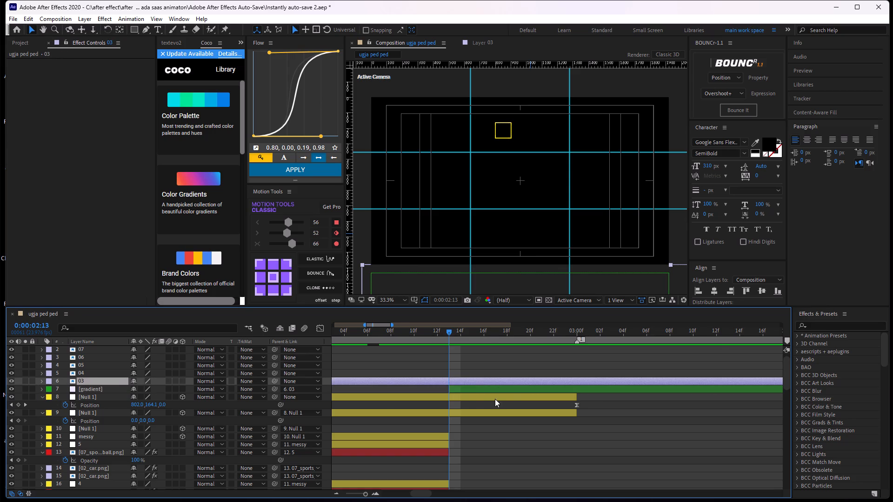
Check the gradient layer at 0:00:02:16 by switching its visibility off and back on.
{"action": "scroll", "coordinate": [471, 394], "scroll_direction": "down", "scroll_amount": 2, "text": "alt"}
{"action": "scroll", "coordinate": [496, 418], "scroll_direction": "up", "scroll_amount": 1}
{"action": "middle_click_drag", "start_coordinate": [475, 401], "coordinate": [461, 407]}
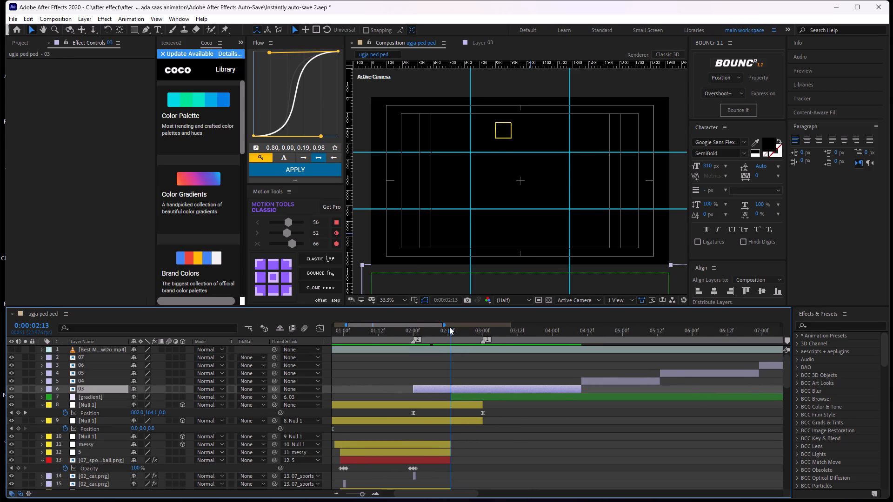
{"action": "left_click_drag", "start_coordinate": [451, 335], "coordinate": [459, 356]}
{"action": "double_click", "coordinate": [471, 393]}
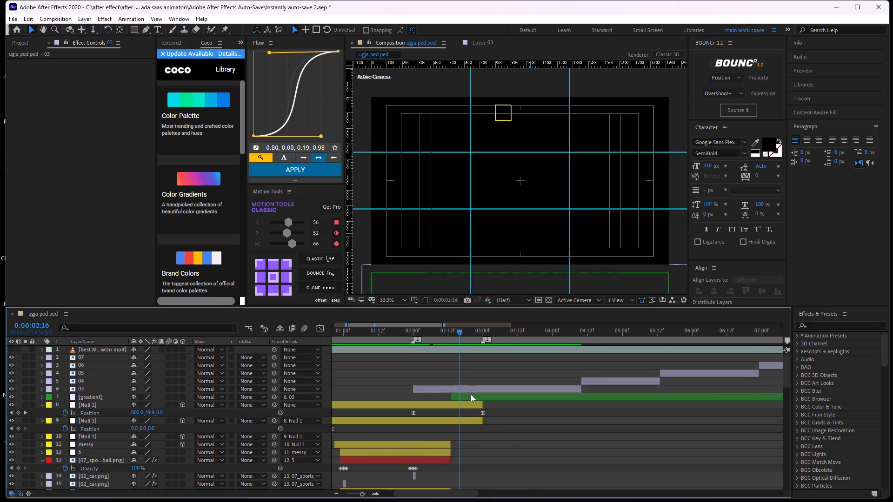
{"action": "triple_click", "coordinate": [11, 398]}
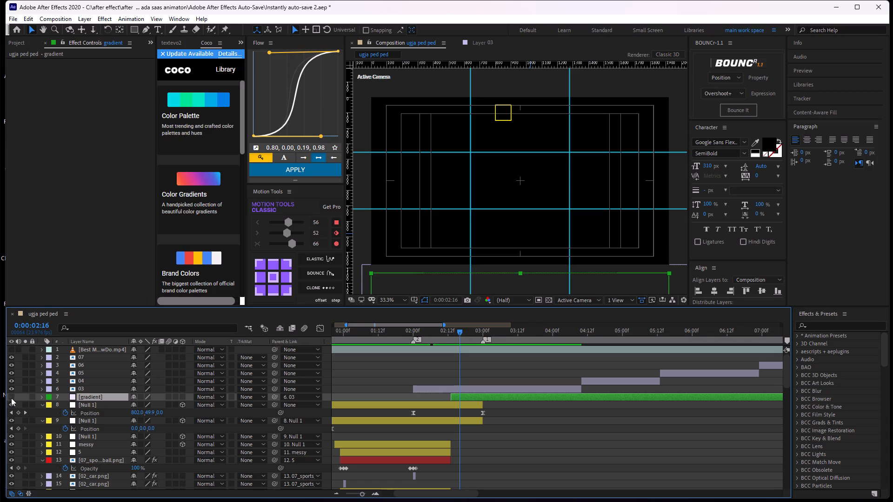
{"action": "double_click", "coordinate": [11, 398]}
{"action": "left_click", "coordinate": [11, 398]}
Look through the layer stack around 0:00:02:14 to examine which layers end there and what covers the background.
{"action": "scroll", "coordinate": [420, 405], "scroll_direction": "down", "scroll_amount": 6}
{"action": "scroll", "coordinate": [482, 384], "scroll_direction": "down", "scroll_amount": 1}
{"action": "scroll", "coordinate": [482, 384], "scroll_direction": "up", "scroll_amount": 1}
{"action": "scroll", "coordinate": [482, 384], "scroll_direction": "down", "scroll_amount": 1}
{"action": "scroll", "coordinate": [482, 384], "scroll_direction": "up", "scroll_amount": 1}
{"action": "scroll", "coordinate": [482, 384], "scroll_direction": "down", "scroll_amount": 1}
{"action": "scroll", "coordinate": [482, 384], "scroll_direction": "up", "scroll_amount": 2}
{"action": "scroll", "coordinate": [482, 376], "scroll_direction": "down", "scroll_amount": 4}
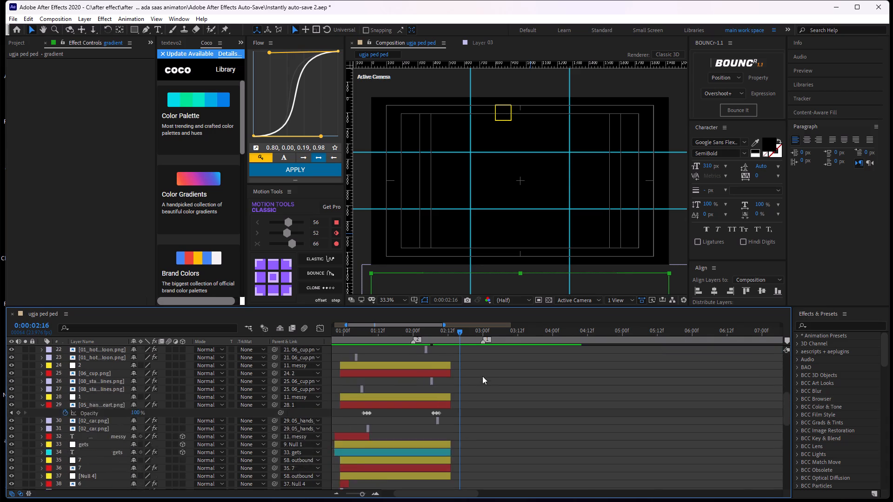
{"action": "scroll", "coordinate": [482, 376], "scroll_direction": "down", "scroll_amount": 1}
{"action": "scroll", "coordinate": [536, 362], "scroll_direction": "down", "scroll_amount": 10}
{"action": "scroll", "coordinate": [520, 394], "scroll_direction": "up", "scroll_amount": 6}
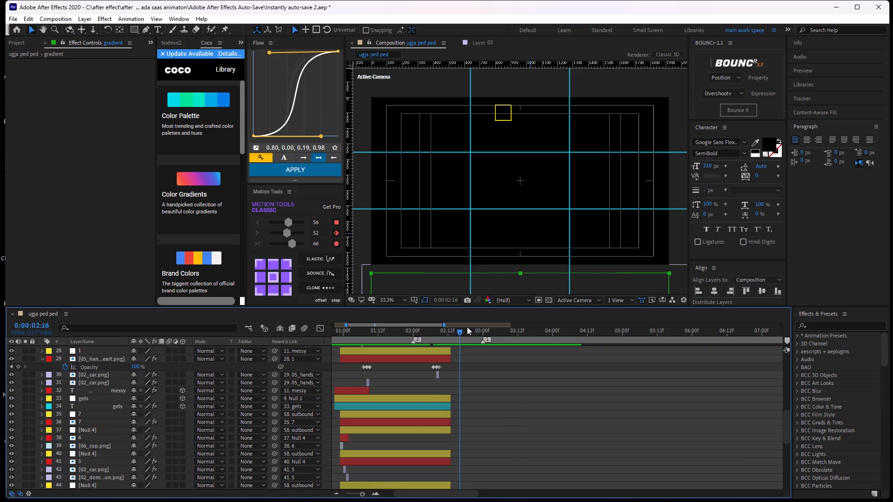
{"action": "left_click_drag", "start_coordinate": [460, 331], "coordinate": [454, 342]}
{"action": "scroll", "coordinate": [455, 345], "scroll_direction": "up", "scroll_amount": 6}
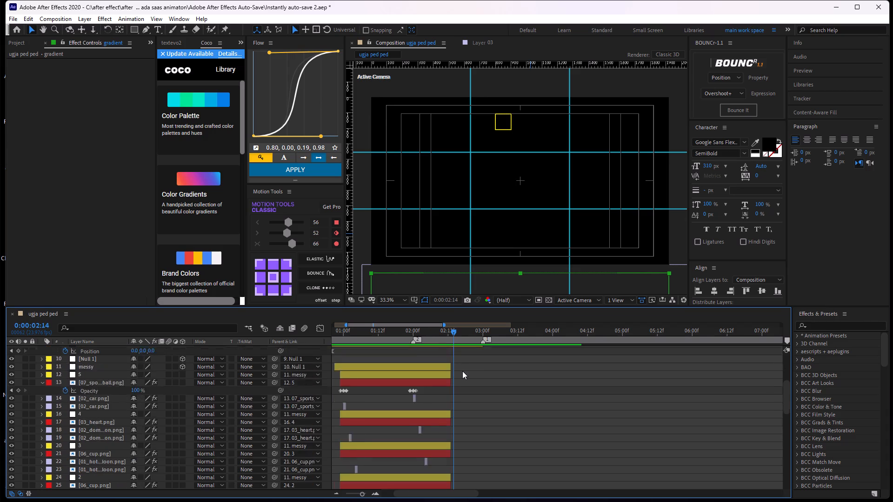
{"action": "scroll", "coordinate": [464, 375], "scroll_direction": "up", "scroll_amount": 2}
{"action": "left_click", "coordinate": [463, 394]}
{"action": "left_click", "coordinate": [460, 382]}
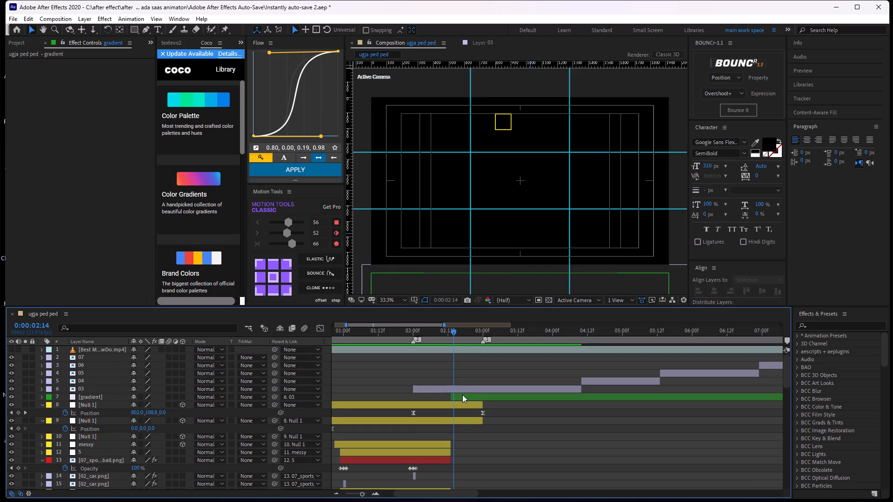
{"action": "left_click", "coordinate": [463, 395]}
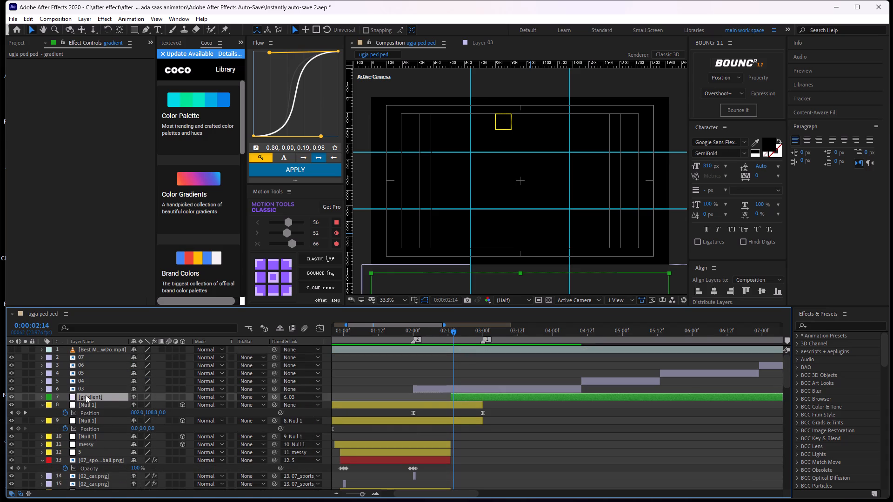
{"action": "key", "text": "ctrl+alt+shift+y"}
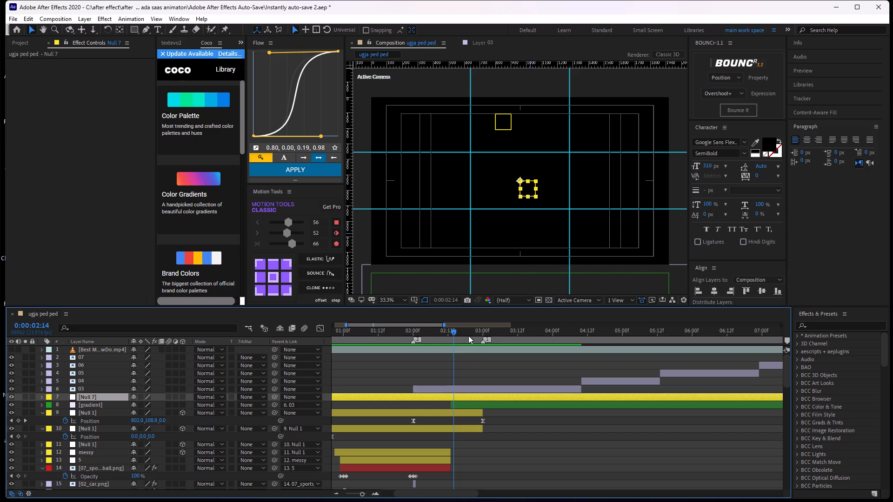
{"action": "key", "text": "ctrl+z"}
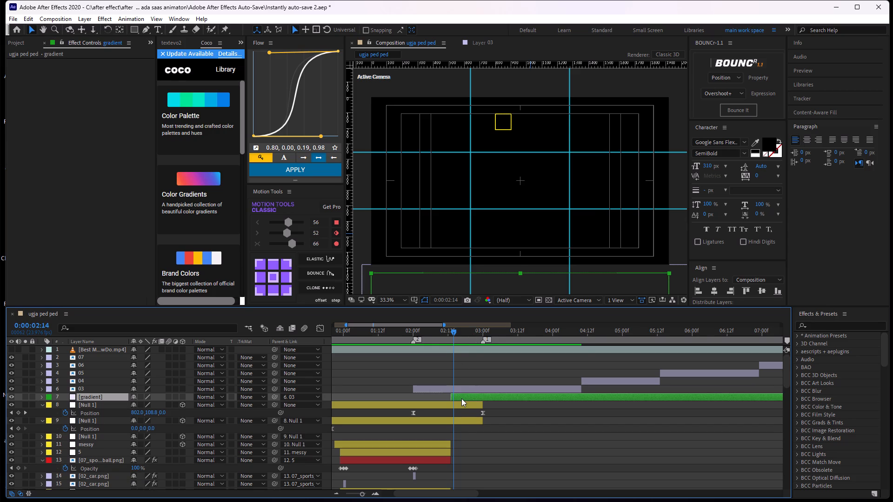
Create a full-frame pale blue solid below layer 03 and delete the gradient layer it replaces.
{"action": "key", "text": "ctrl+y"}
{"action": "left_click", "coordinate": [523, 380]}
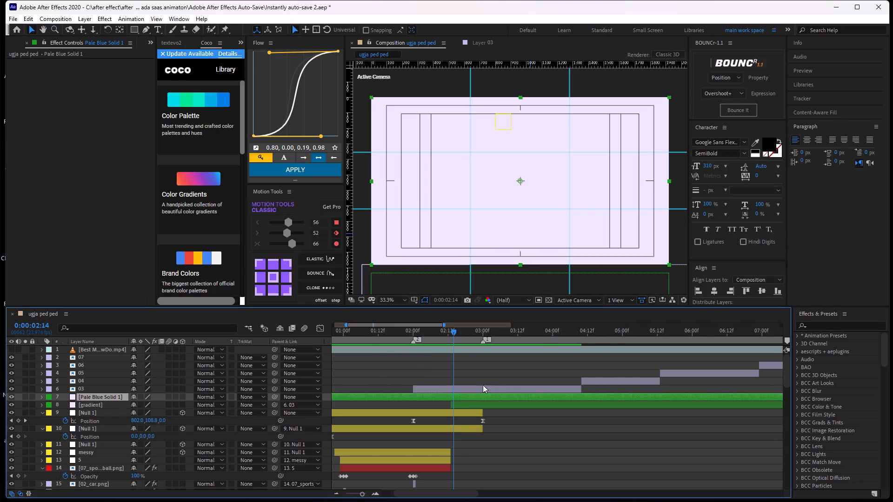
{"action": "left_click", "coordinate": [457, 403]}
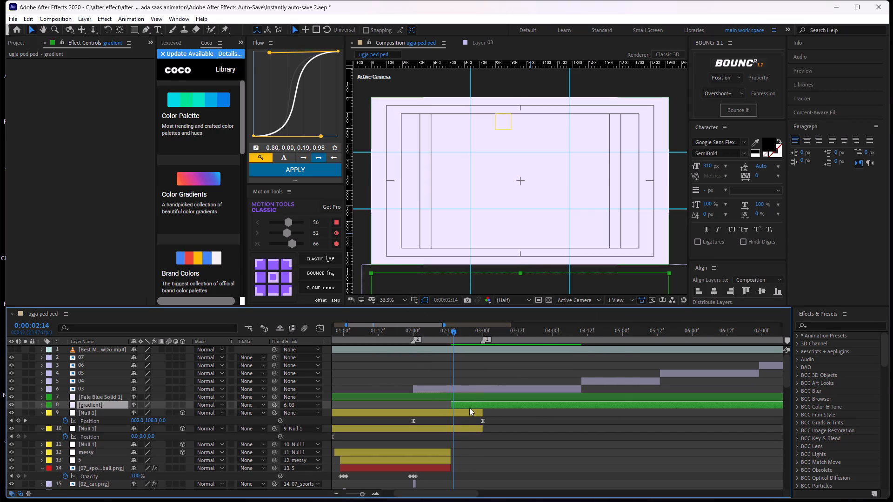
{"action": "key", "text": "BackSpace"}
Split the pale blue solid at 0:00:02:12 and delete the part before that time.
{"action": "left_click", "coordinate": [458, 394]}
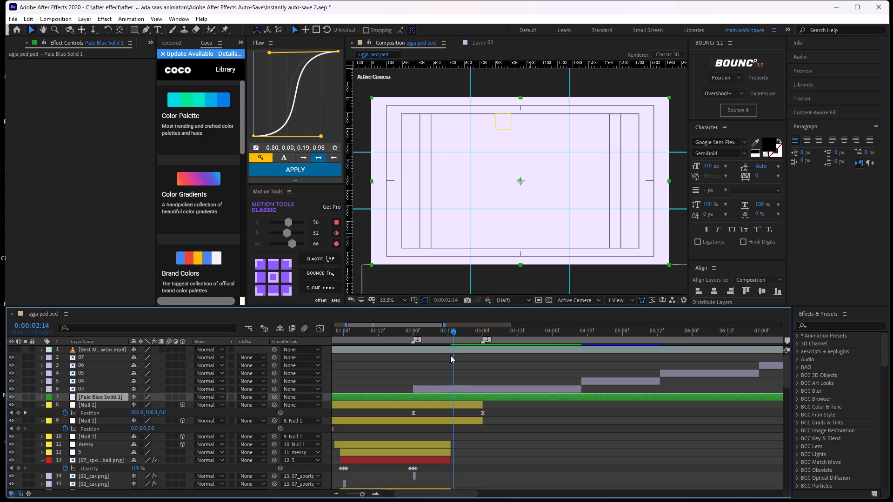
{"action": "left_click_drag", "start_coordinate": [454, 335], "coordinate": [446, 382]}
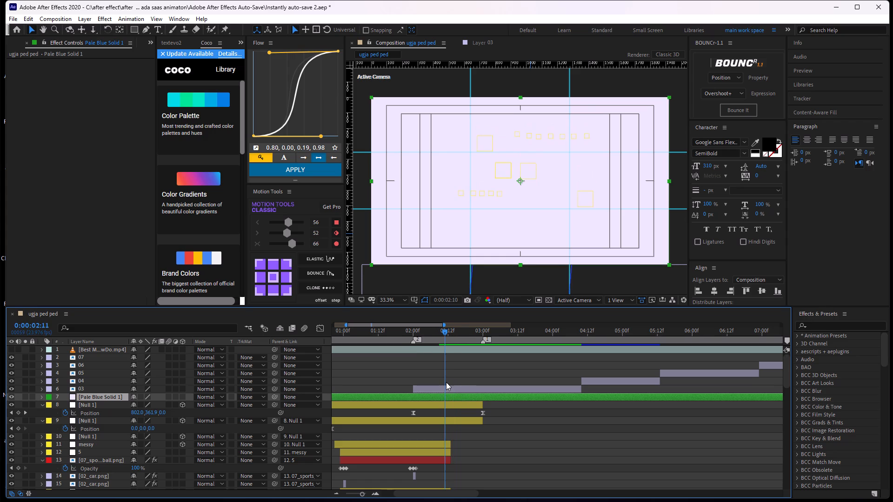
{"action": "left_click_drag", "start_coordinate": [446, 382], "coordinate": [447, 392]}
{"action": "left_click", "coordinate": [453, 399]}
{"action": "key", "text": "ctrl+shift+d"}
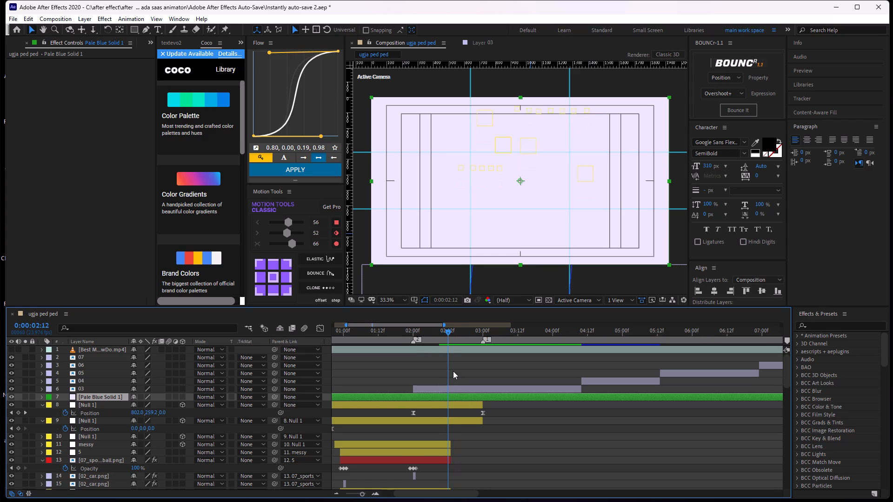
{"action": "left_click", "coordinate": [412, 403]}
{"action": "key", "text": "BackSpace"}
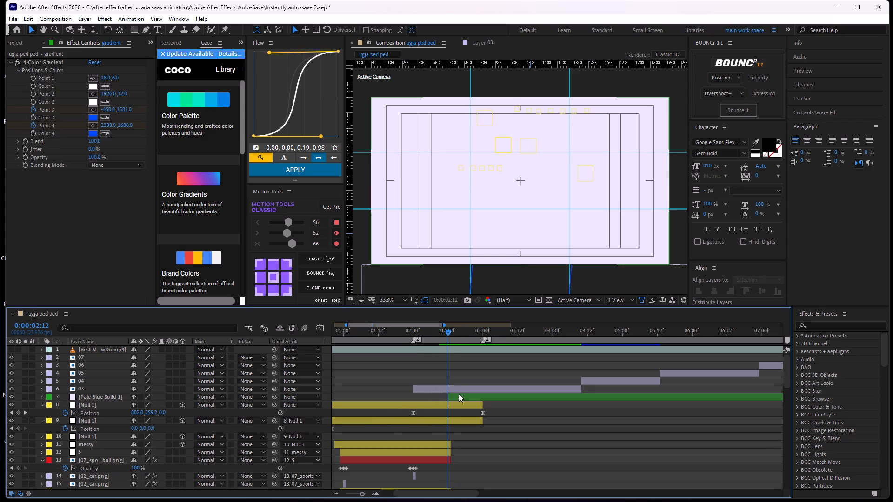
{"action": "left_click", "coordinate": [460, 394]}
{"action": "left_click", "coordinate": [516, 448]}
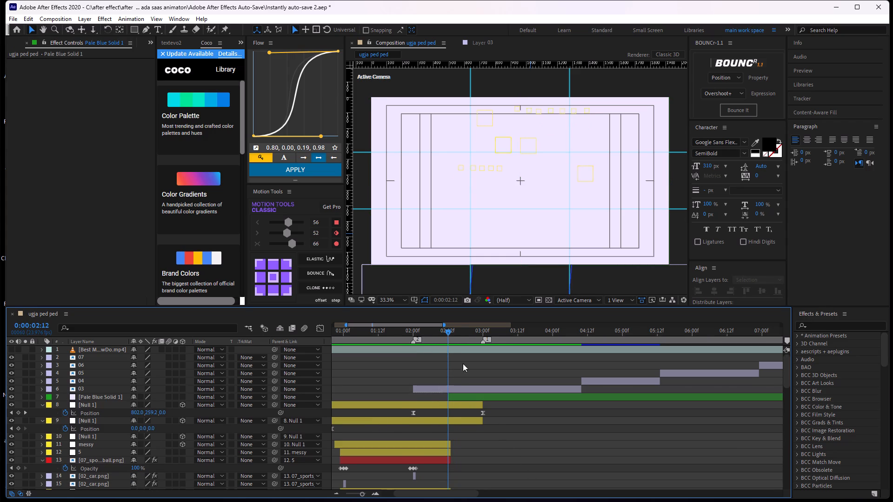
Shift layer 03 about 6 frames later so it starts at about 0:00:02:06.
{"action": "left_click", "coordinate": [448, 386]}
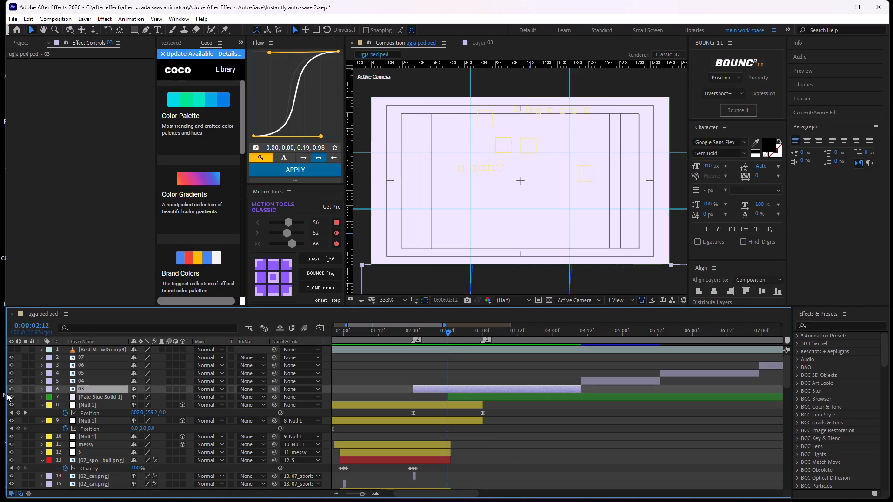
{"action": "left_click", "coordinate": [111, 390]}
{"action": "left_click", "coordinate": [10, 390]}
{"action": "triple_click", "coordinate": [14, 388]}
{"action": "left_click", "coordinate": [445, 384]}
{"action": "left_click_drag", "start_coordinate": [447, 390], "coordinate": [464, 391]}
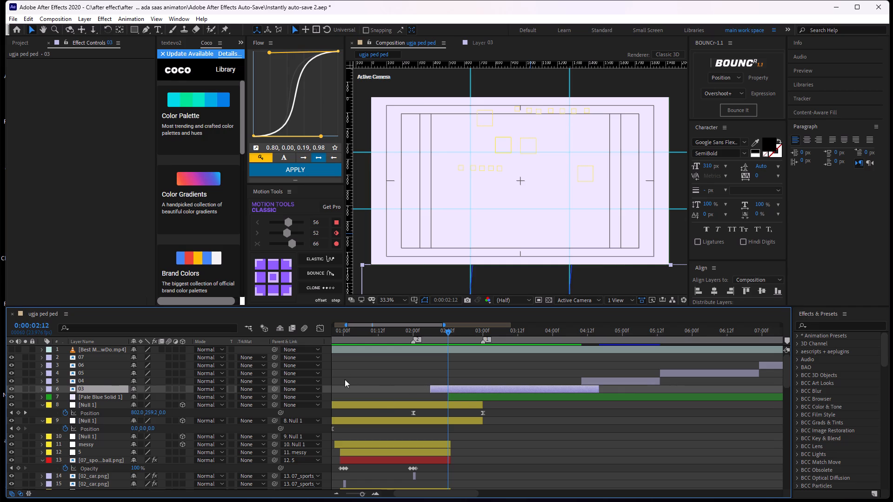
{"action": "left_click_drag", "start_coordinate": [448, 327], "coordinate": [517, 361]}
{"action": "left_click_drag", "start_coordinate": [517, 361], "coordinate": [516, 360]}
Preview the sequence from 0:00:02:12 through the frame cards, stopping in Frame 04 at 0:00:07:08.
{"action": "middle_click_drag", "start_coordinate": [587, 441], "coordinate": [518, 402]}
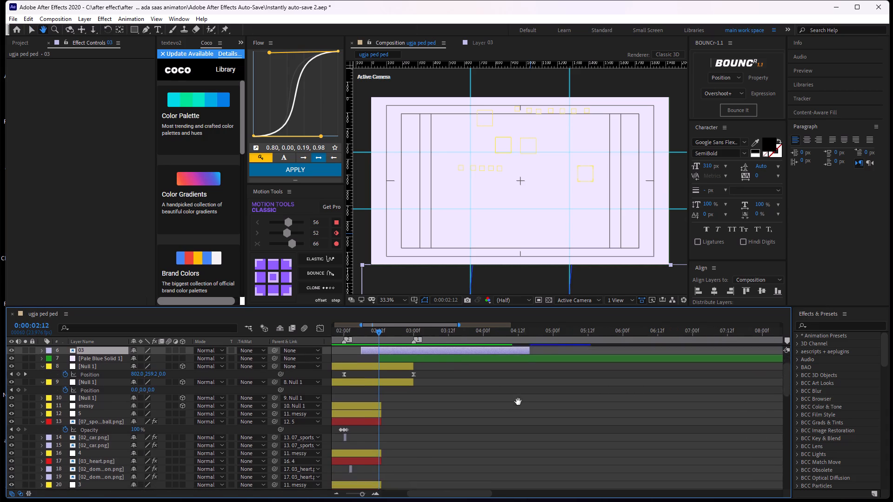
{"action": "middle_click_drag", "start_coordinate": [518, 402], "coordinate": [543, 403]}
{"action": "key", "text": "space"}
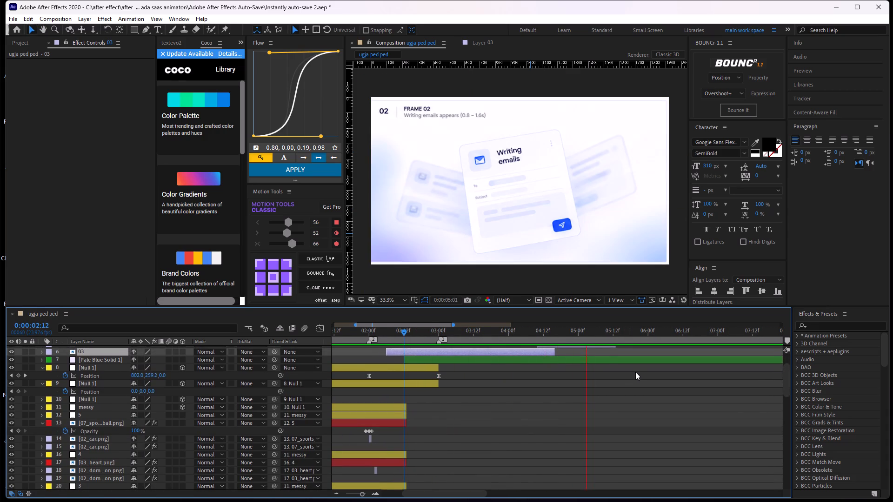
{"action": "key", "text": "space"}
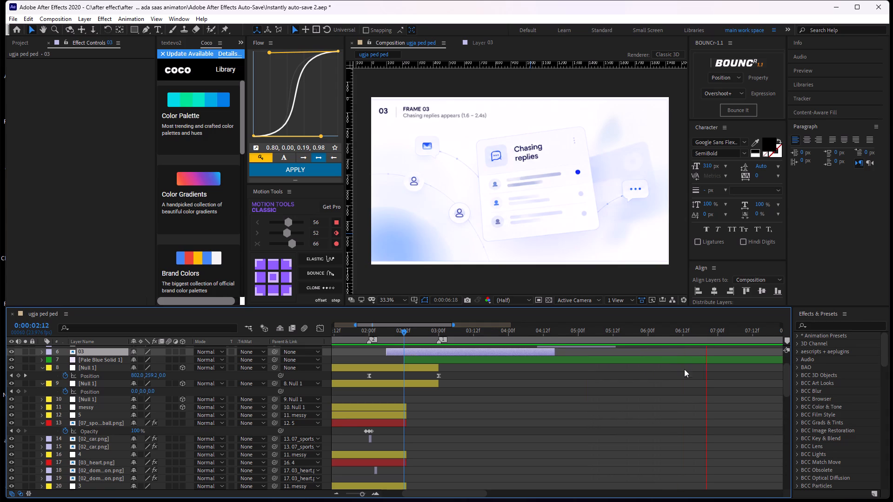
{"action": "middle_click_drag", "start_coordinate": [704, 367], "coordinate": [543, 439]}
{"action": "key", "text": "space"}
{"action": "key", "text": "space"}
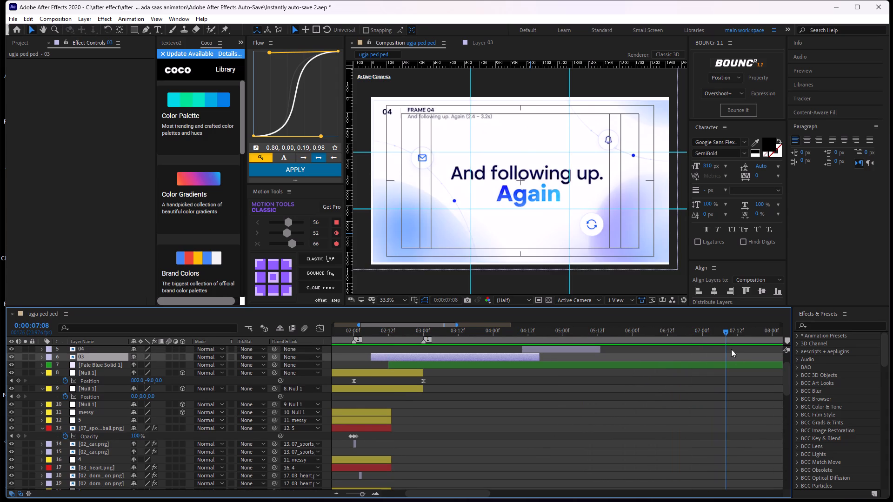
Replay the end of Frame 03 and add a composition marker at 0:00:06:22.
{"action": "left_click_drag", "start_coordinate": [728, 334], "coordinate": [660, 337]}
{"action": "key", "text": "space"}
{"action": "key", "text": "space"}
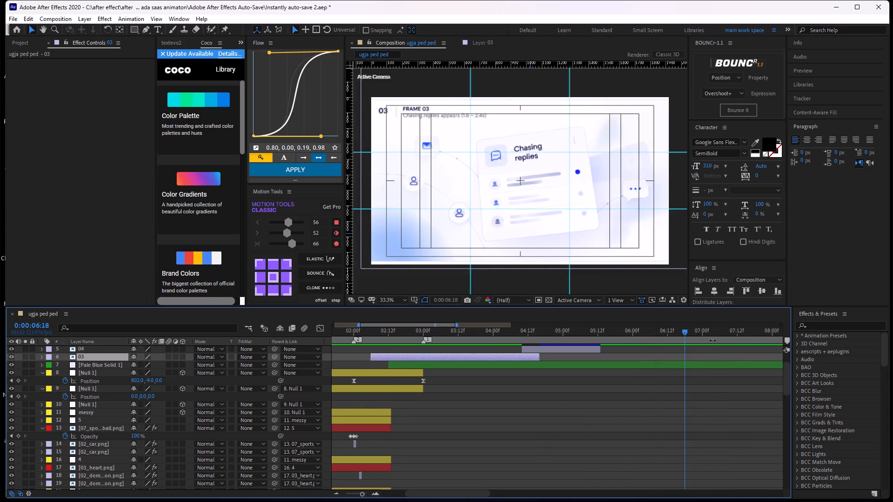
{"action": "key", "text": "space"}
{"action": "key", "text": "space"}
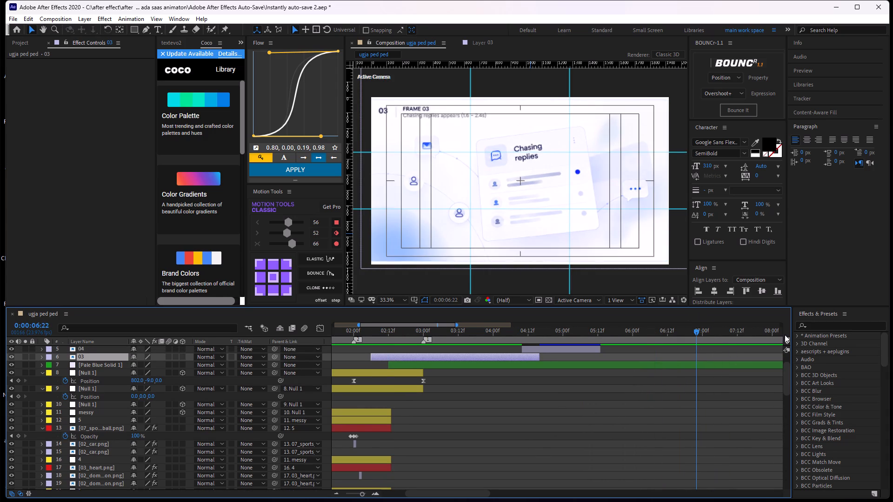
{"action": "left_click", "coordinate": [789, 338]}
{"action": "left_click", "coordinate": [701, 341]}
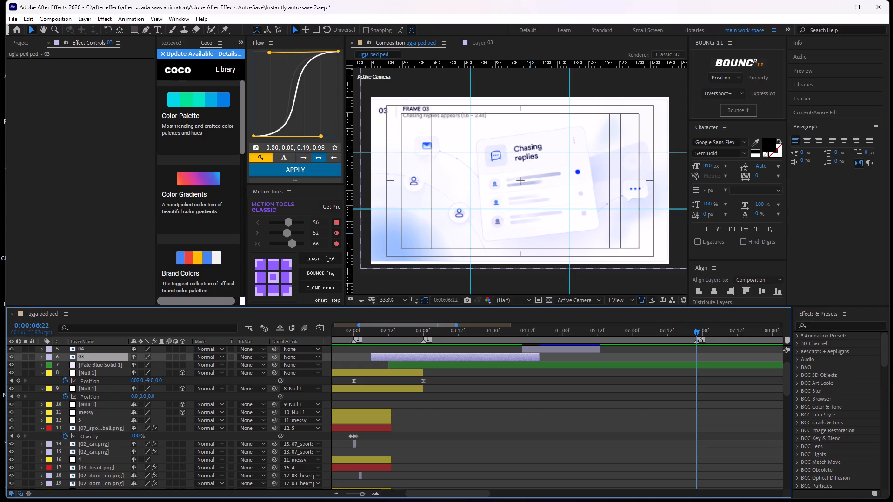
Open the settings of the marker at 0:00:06:22 and enter the comment "do it or leave editing before tommarow".
{"action": "right_click", "coordinate": [700, 341]}
{"action": "left_click", "coordinate": [697, 341]}
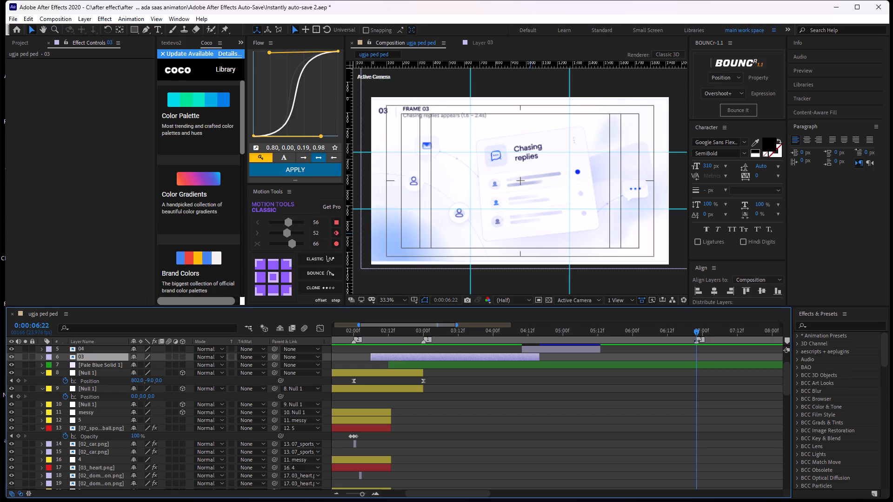
{"action": "right_click", "coordinate": [697, 340]}
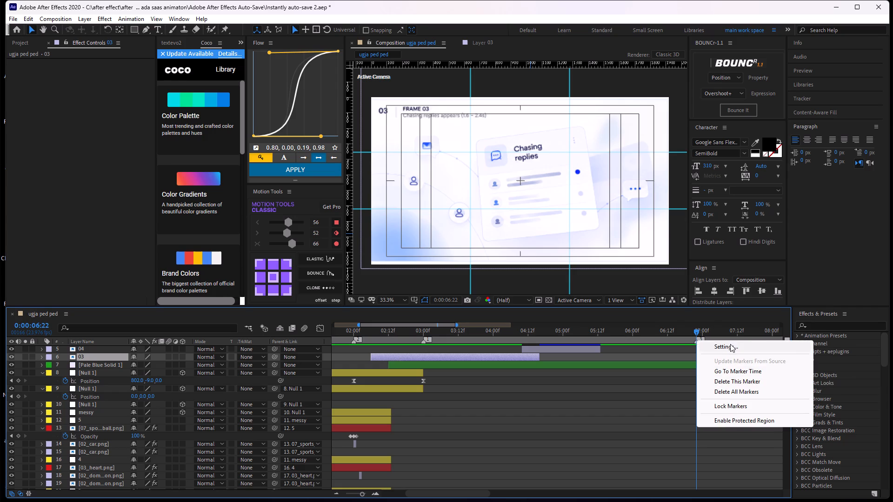
{"action": "left_click", "coordinate": [730, 344]}
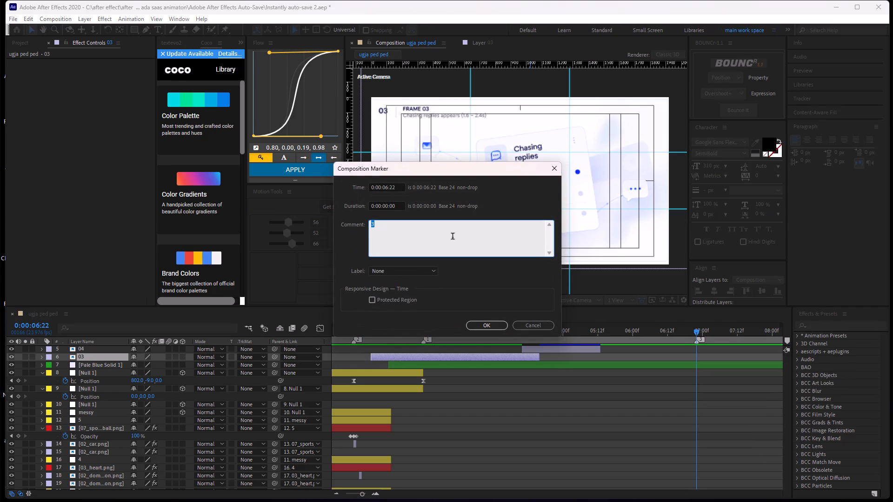
{"action": "type", "text": "do it or leave editing"}
{"action": "key", "text": "space"}
{"action": "type", "text": "before"}
{"action": "key", "text": "space"}
{"action": "type", "text": "tommarow"}
{"action": "key", "text": "space"}
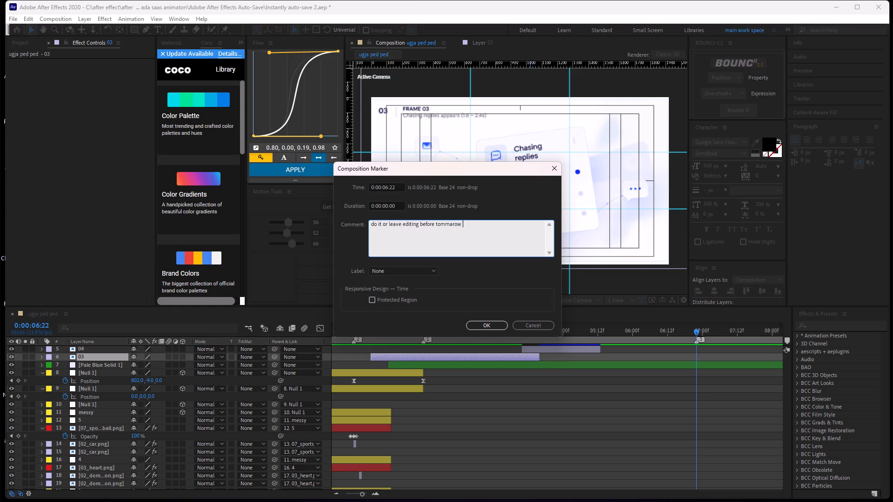
{"action": "key", "text": "Return"}
Change "tommarow" to "tomarow" in the marker comment and apply the marker settings.
{"action": "left_click_drag", "start_coordinate": [474, 228], "coordinate": [441, 226]}
{"action": "left_click", "coordinate": [453, 230]}
{"action": "left_click", "coordinate": [446, 228]}
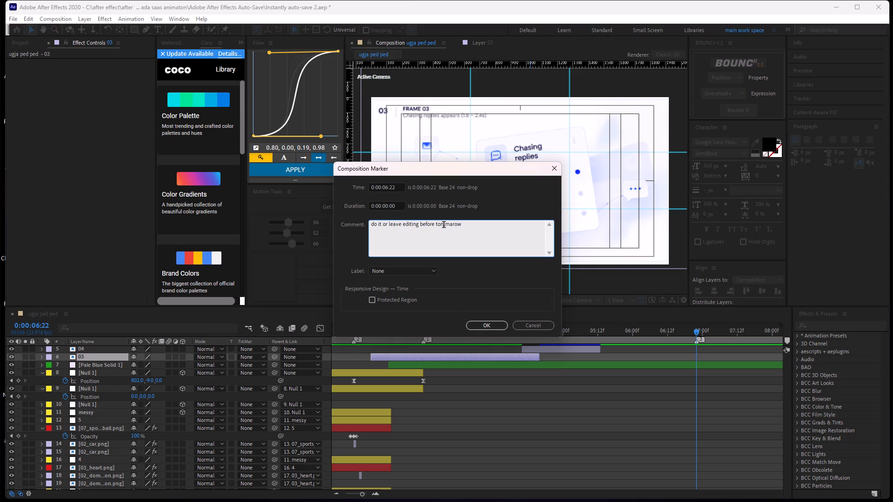
{"action": "left_click", "coordinate": [444, 225]}
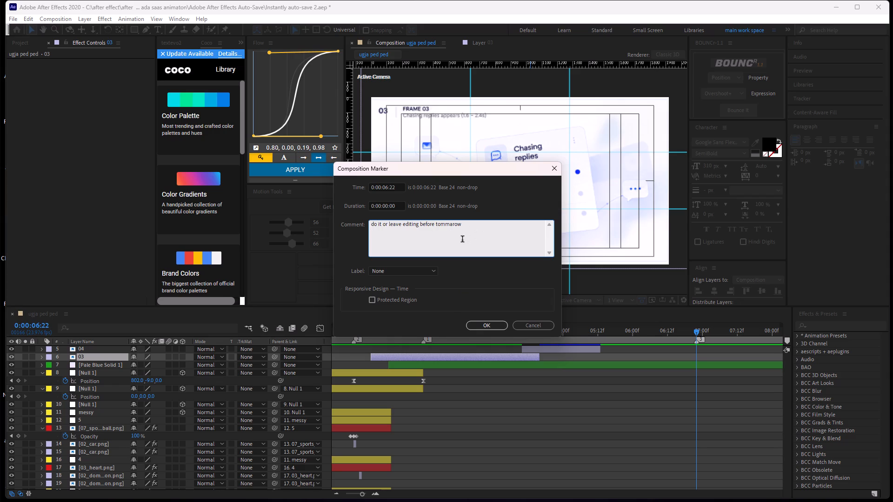
{"action": "key", "text": "BackSpace"}
{"action": "left_click", "coordinate": [463, 232]}
{"action": "left_click", "coordinate": [489, 325]}
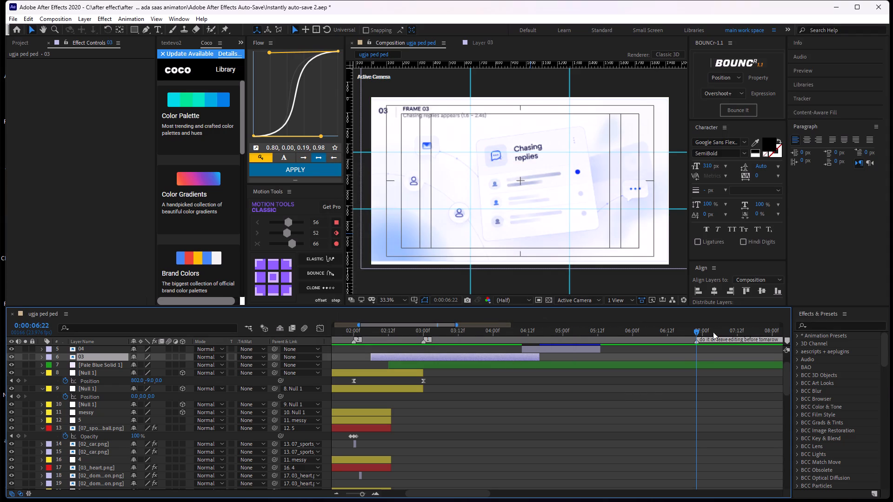
Replay the change from Frame 03 to Frame 04 and move the commented marker to about 0:00:07:00.
{"action": "middle_click_drag", "start_coordinate": [695, 353], "coordinate": [549, 373]}
{"action": "scroll", "coordinate": [549, 373], "scroll_direction": "up", "scroll_amount": 1}
{"action": "left_click_drag", "start_coordinate": [550, 324], "coordinate": [553, 329]}
{"action": "key", "text": "space"}
{"action": "key", "text": "space"}
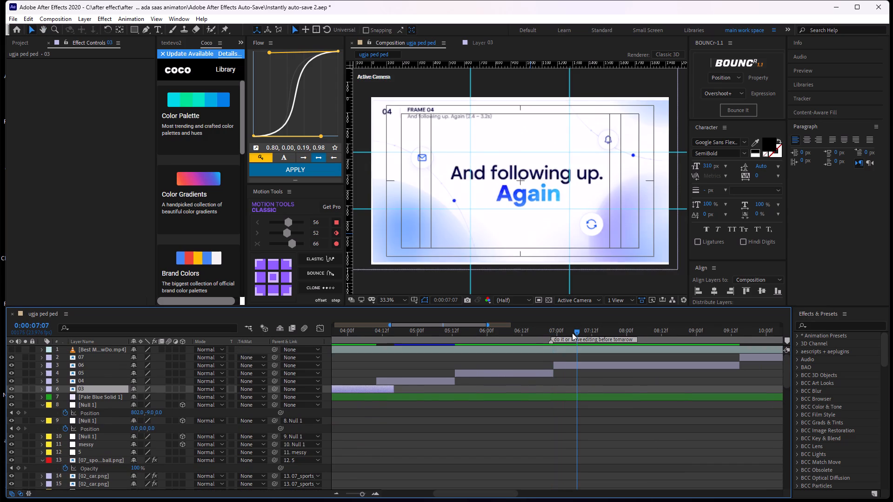
{"action": "left_click_drag", "start_coordinate": [573, 330], "coordinate": [558, 374]}
{"action": "left_click_drag", "start_coordinate": [549, 344], "coordinate": [559, 347]}
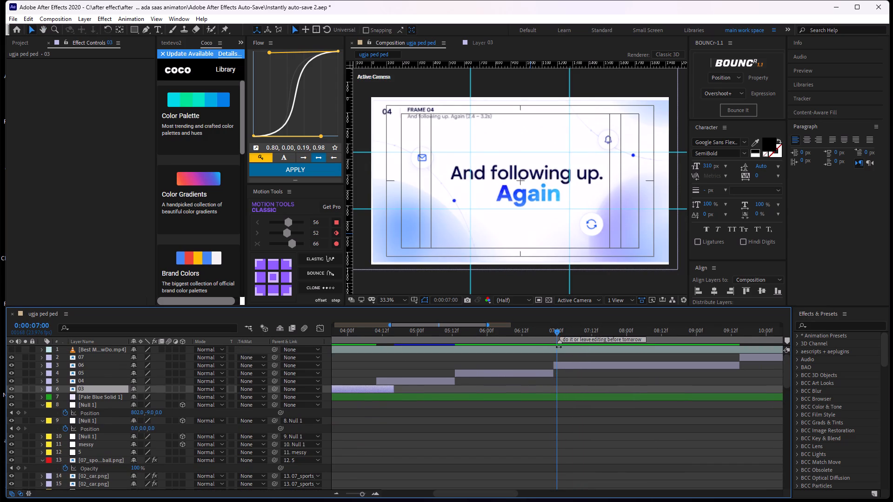
{"action": "left_click_drag", "start_coordinate": [559, 347], "coordinate": [554, 351]}
{"action": "left_click_drag", "start_coordinate": [556, 328], "coordinate": [575, 355]}
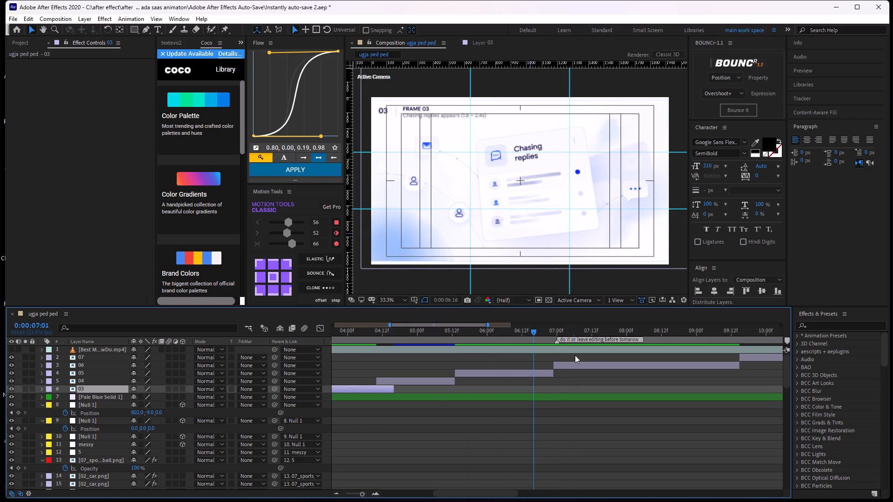
{"action": "left_click_drag", "start_coordinate": [575, 355], "coordinate": [591, 355]}
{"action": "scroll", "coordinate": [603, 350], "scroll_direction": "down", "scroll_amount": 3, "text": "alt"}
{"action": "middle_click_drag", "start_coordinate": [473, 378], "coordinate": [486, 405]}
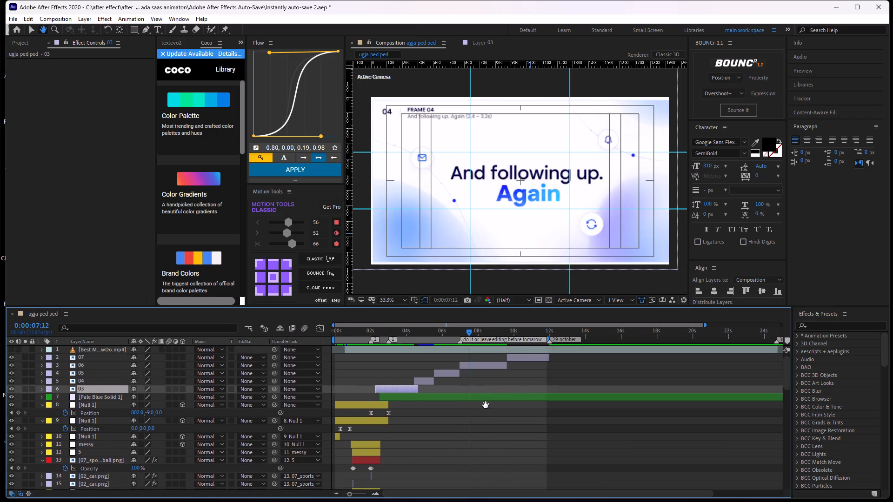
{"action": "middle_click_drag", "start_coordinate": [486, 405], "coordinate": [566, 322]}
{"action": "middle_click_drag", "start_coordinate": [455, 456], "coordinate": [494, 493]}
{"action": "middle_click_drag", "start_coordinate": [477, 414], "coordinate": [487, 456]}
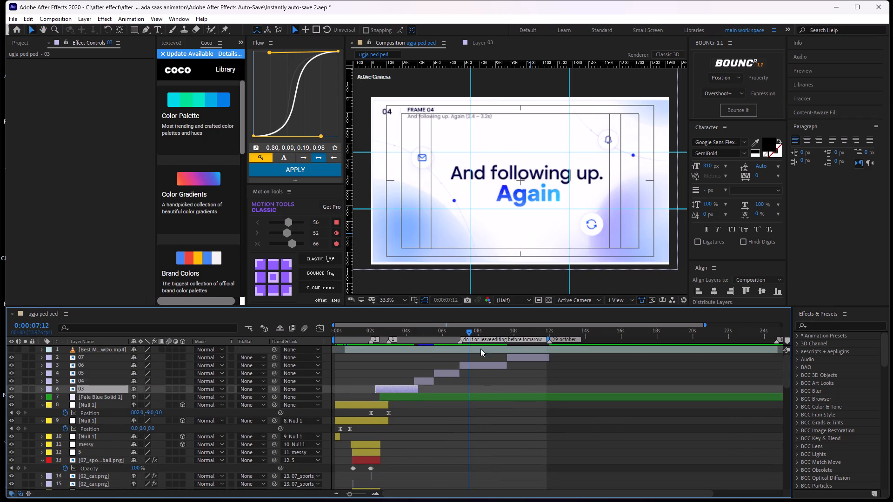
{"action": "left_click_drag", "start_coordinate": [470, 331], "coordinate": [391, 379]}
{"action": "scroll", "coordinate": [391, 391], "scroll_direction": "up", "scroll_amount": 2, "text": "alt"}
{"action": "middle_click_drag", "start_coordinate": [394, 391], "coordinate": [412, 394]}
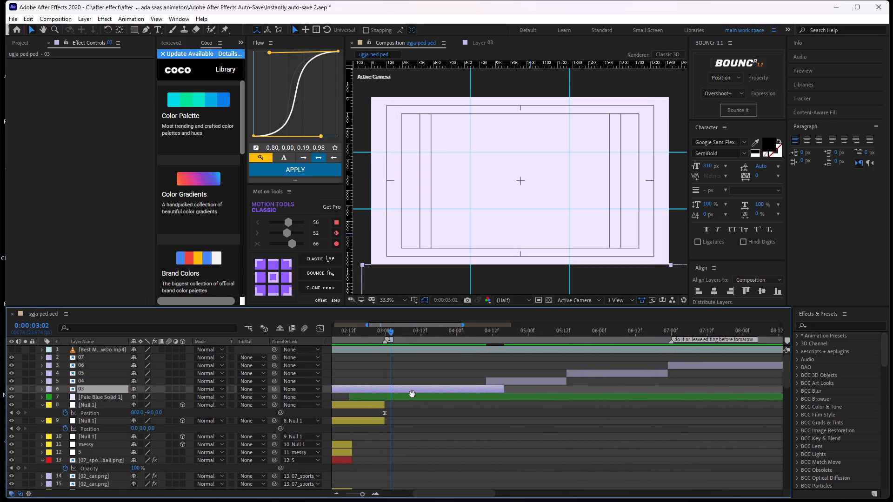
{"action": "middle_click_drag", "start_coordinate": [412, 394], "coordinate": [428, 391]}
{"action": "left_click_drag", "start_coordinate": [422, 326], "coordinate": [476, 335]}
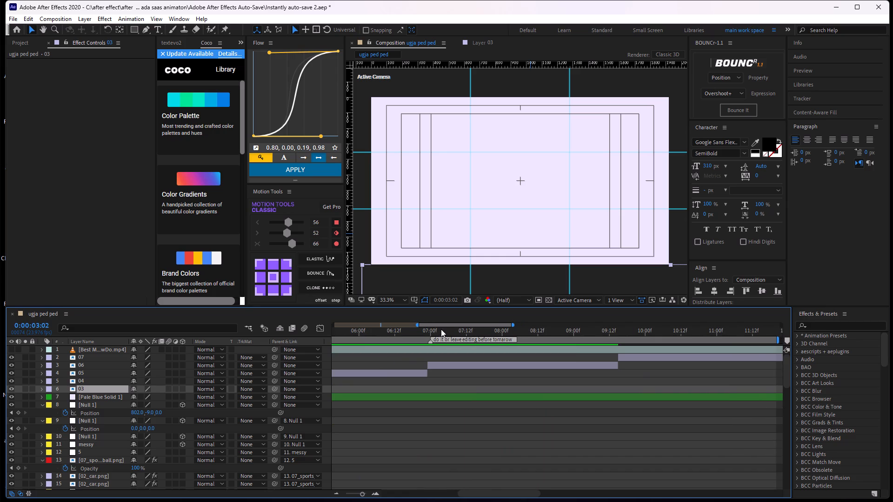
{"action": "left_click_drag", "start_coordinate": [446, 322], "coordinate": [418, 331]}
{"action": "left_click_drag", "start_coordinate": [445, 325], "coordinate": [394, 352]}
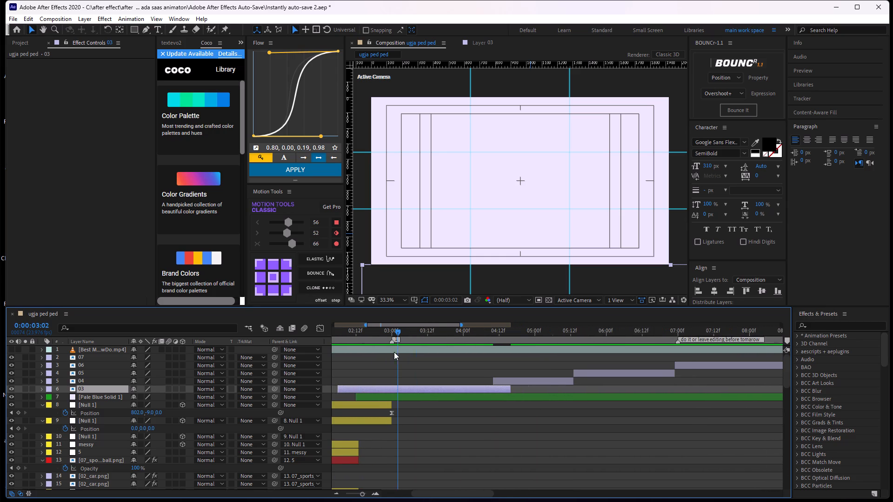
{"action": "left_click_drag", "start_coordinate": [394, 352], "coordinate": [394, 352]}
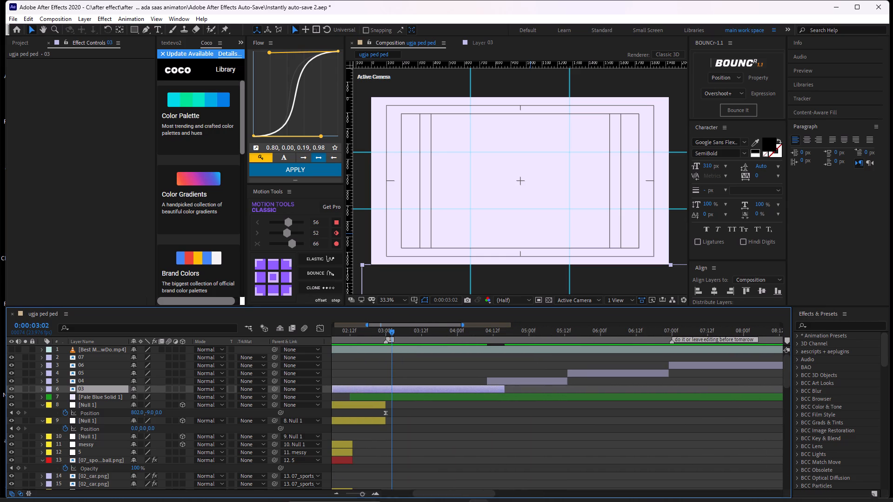
Preview the "fast" section from 0:00:01:06, pausing at 0:00:02:00 and stopping at 0:00:02:18.
{"action": "scroll", "coordinate": [410, 364], "scroll_direction": "up", "scroll_amount": 1}
{"action": "middle_click_drag", "start_coordinate": [398, 374], "coordinate": [512, 370]}
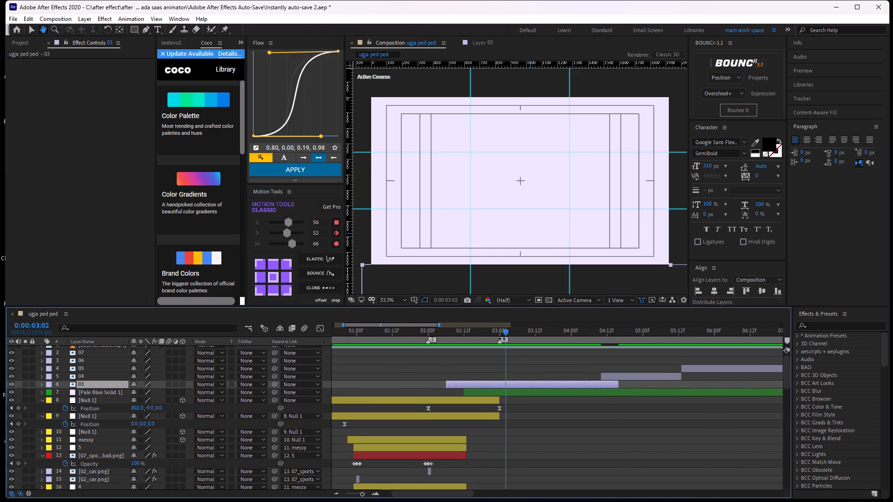
{"action": "left_click_drag", "start_coordinate": [508, 333], "coordinate": [378, 361]}
{"action": "key", "text": "space"}
{"action": "key", "text": "space"}
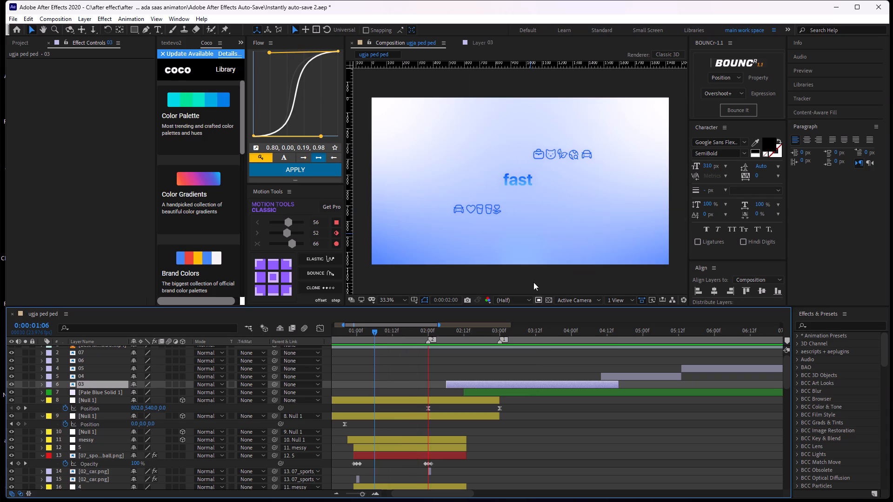
{"action": "key", "text": "space"}
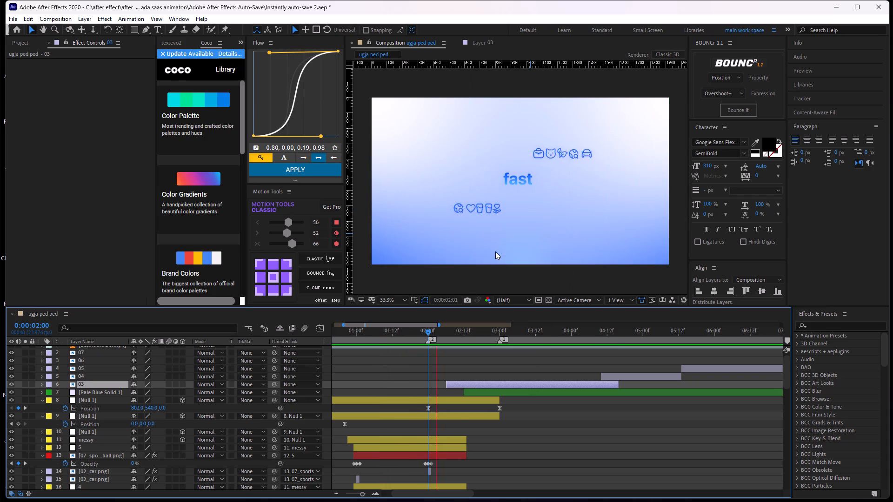
{"action": "key", "text": "space"}
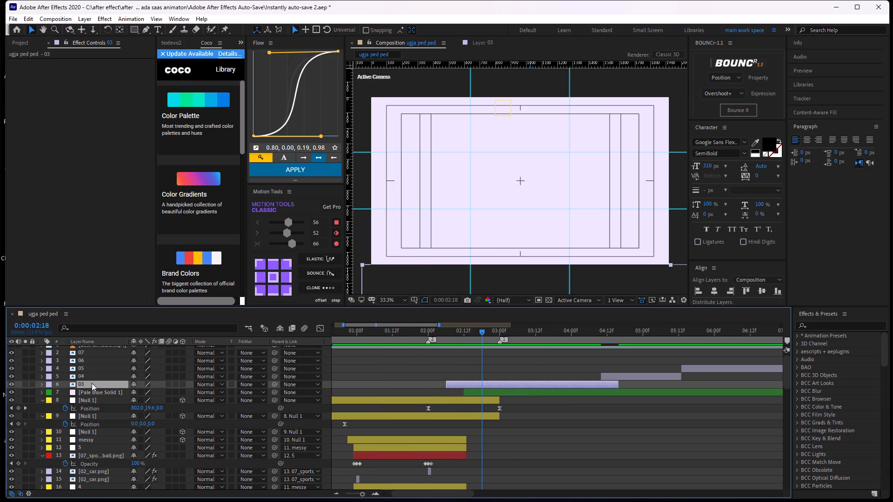
Move layer 03 above layer 04 in the layer stack.
{"action": "left_click_drag", "start_coordinate": [79, 383], "coordinate": [82, 373]}
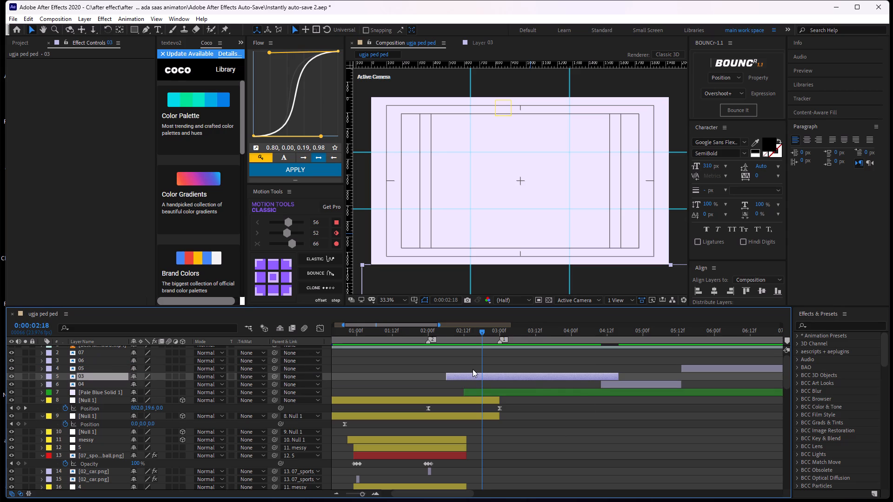
View layer 03's footage in its own viewer, return to the composition and bring up the project's footage list.
{"action": "triple_click", "coordinate": [473, 376]}
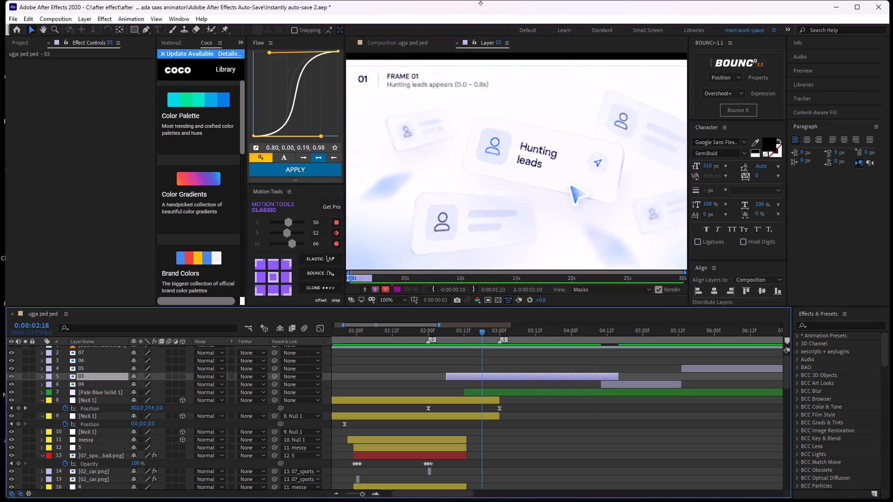
{"action": "left_click", "coordinate": [407, 46]}
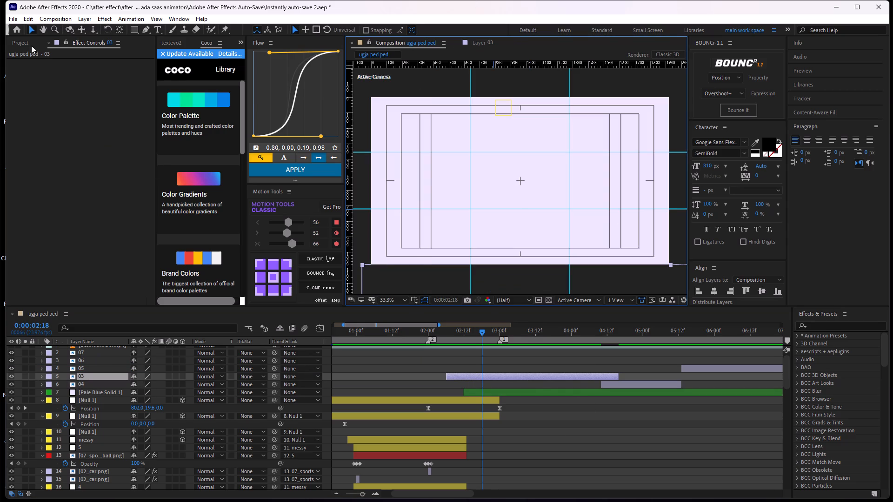
{"action": "left_click", "coordinate": [31, 46]}
{"action": "right_click", "coordinate": [459, 377]}
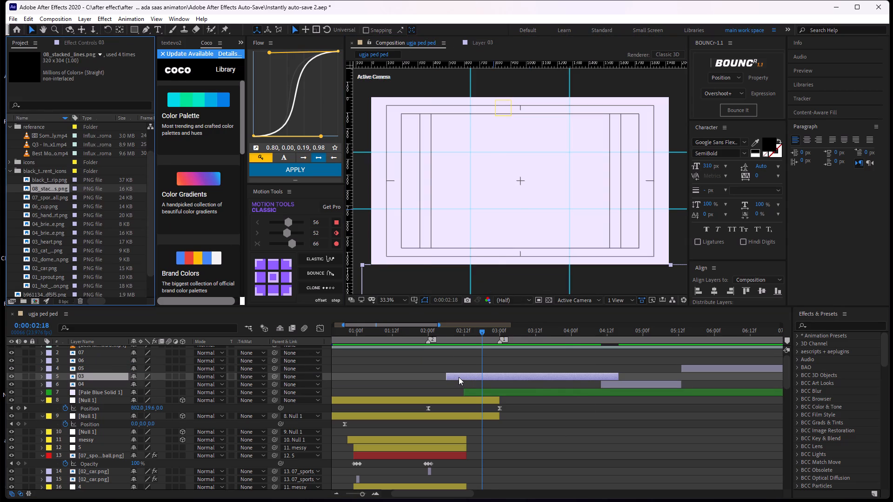
{"action": "left_click", "coordinate": [429, 341]}
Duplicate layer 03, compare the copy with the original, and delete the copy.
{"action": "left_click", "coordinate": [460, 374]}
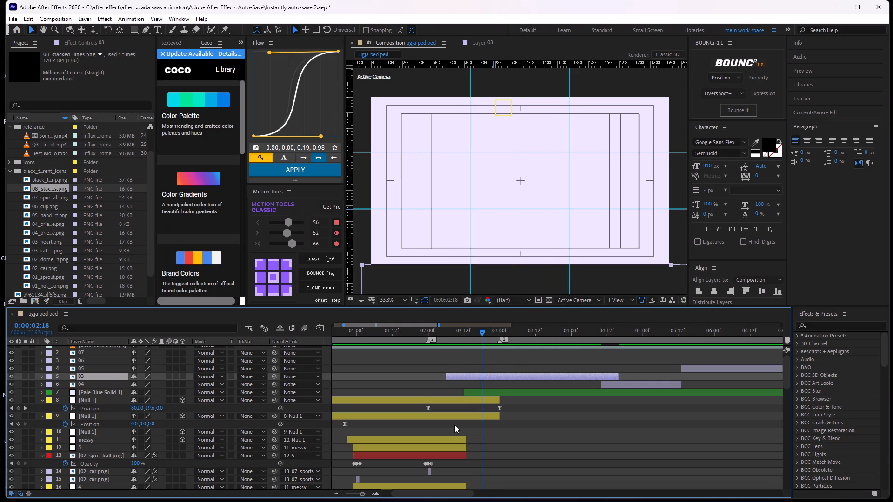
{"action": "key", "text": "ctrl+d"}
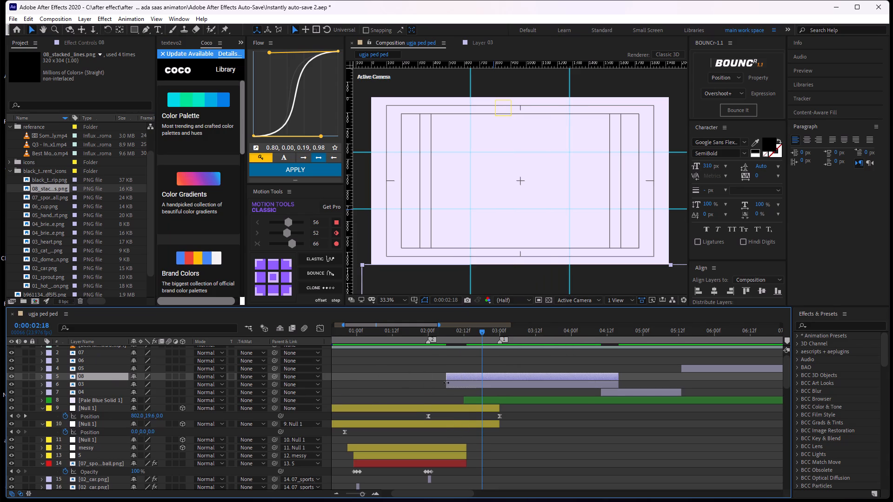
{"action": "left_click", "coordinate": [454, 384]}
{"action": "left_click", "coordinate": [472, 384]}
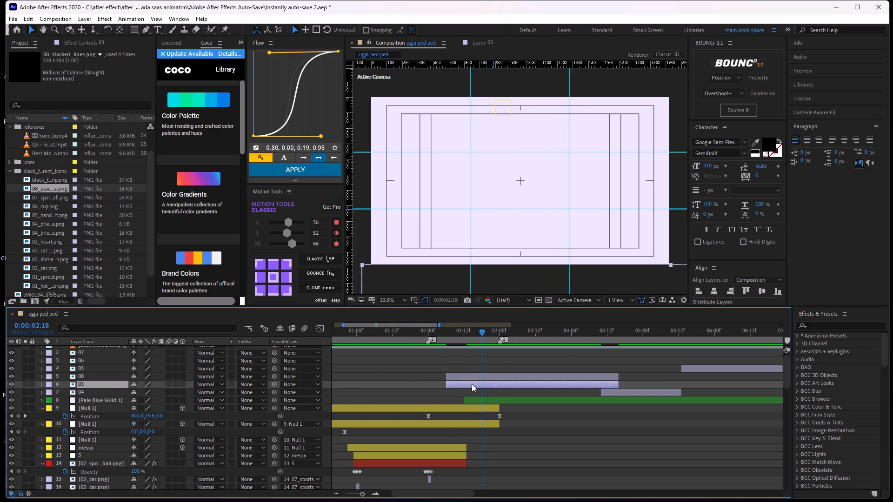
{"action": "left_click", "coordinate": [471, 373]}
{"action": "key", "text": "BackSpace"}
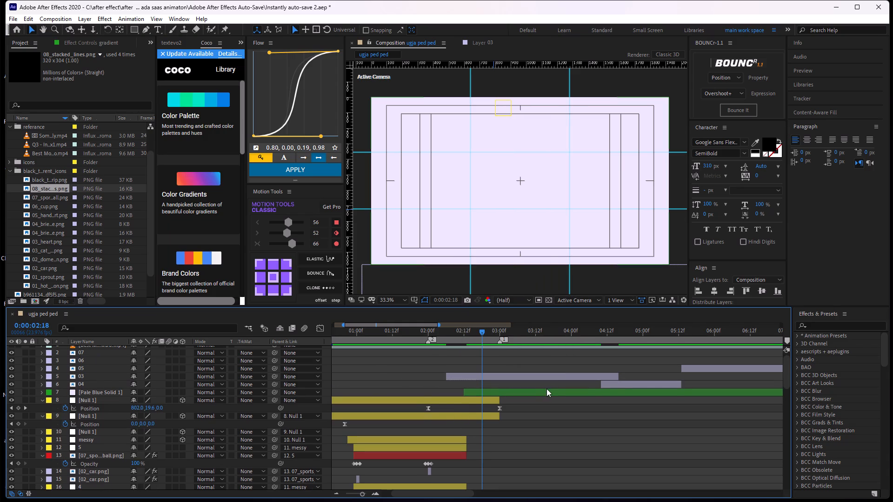
Duplicate layer 04 and shift the copy earlier so it starts at 0:00:02:12, aligned with the pale blue solid.
{"action": "left_click", "coordinate": [619, 384]}
{"action": "key", "text": "ctrl+d"}
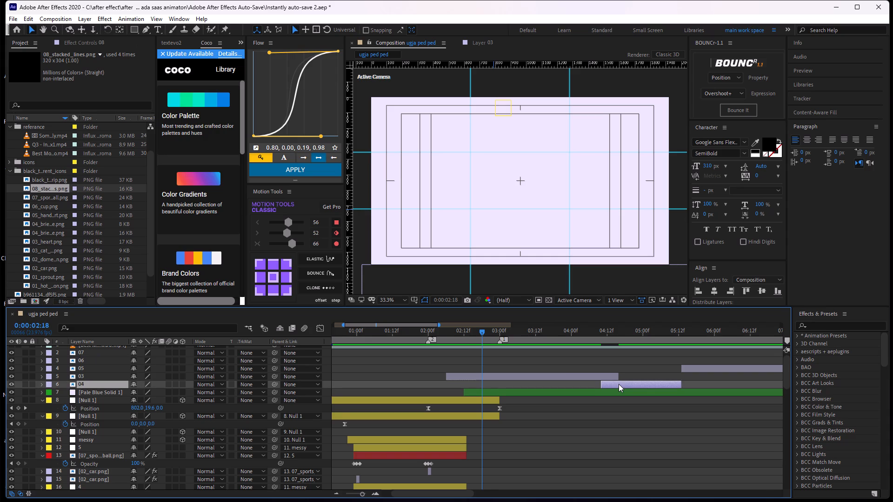
{"action": "left_click_drag", "start_coordinate": [617, 386], "coordinate": [484, 412]}
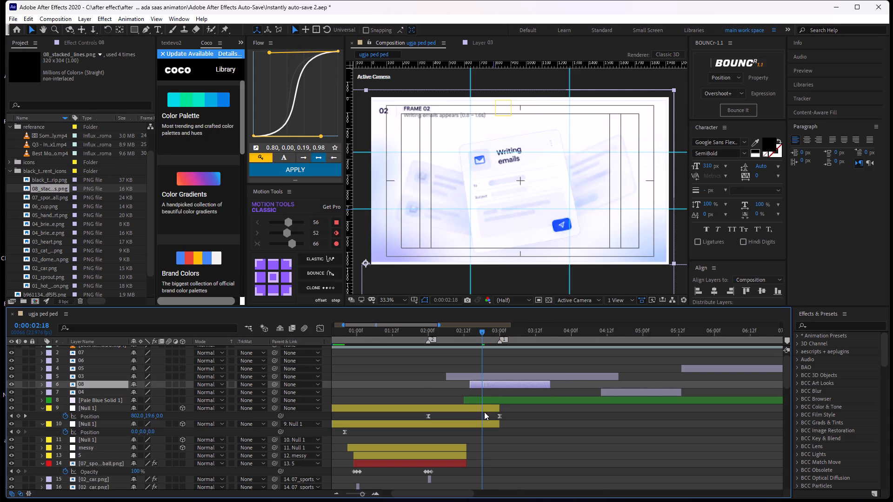
{"action": "left_click_drag", "start_coordinate": [484, 412], "coordinate": [480, 446]}
Start layer 08 at 0:00:02:12, in line with the solid, and extend its end to where layer 04 begins.
{"action": "left_click_drag", "start_coordinate": [485, 332], "coordinate": [467, 369]}
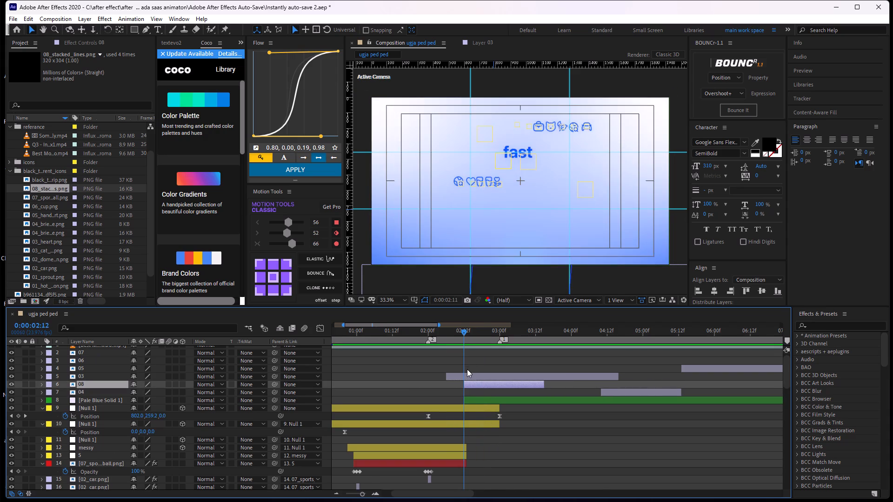
{"action": "left_click_drag", "start_coordinate": [467, 369], "coordinate": [467, 370]}
{"action": "left_click_drag", "start_coordinate": [544, 381], "coordinate": [580, 393]}
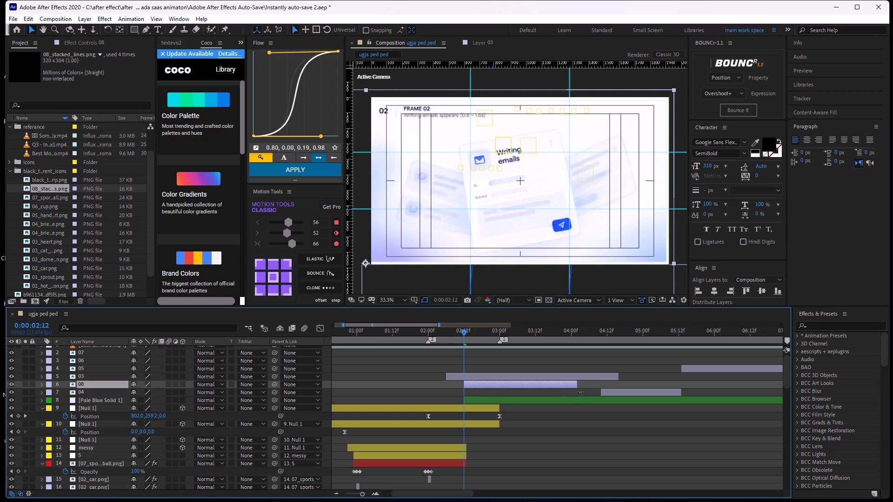
{"action": "left_click_drag", "start_coordinate": [580, 393], "coordinate": [604, 412]}
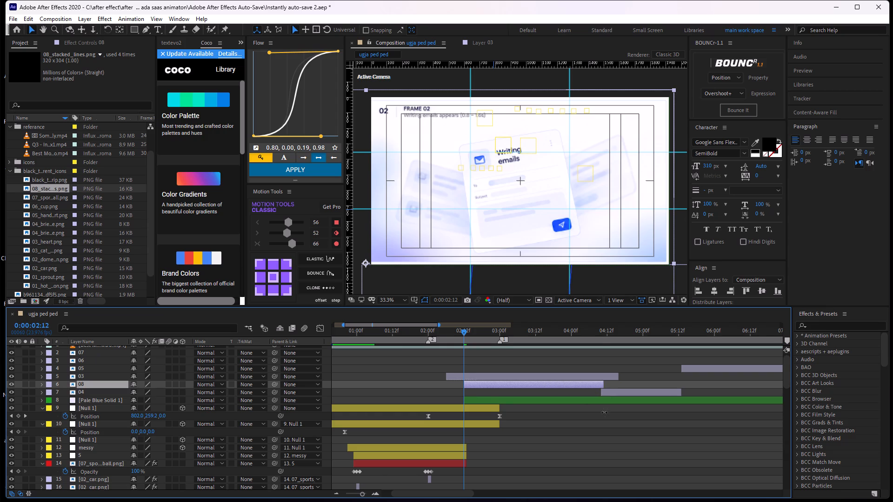
{"action": "left_click_drag", "start_coordinate": [604, 412], "coordinate": [601, 423]}
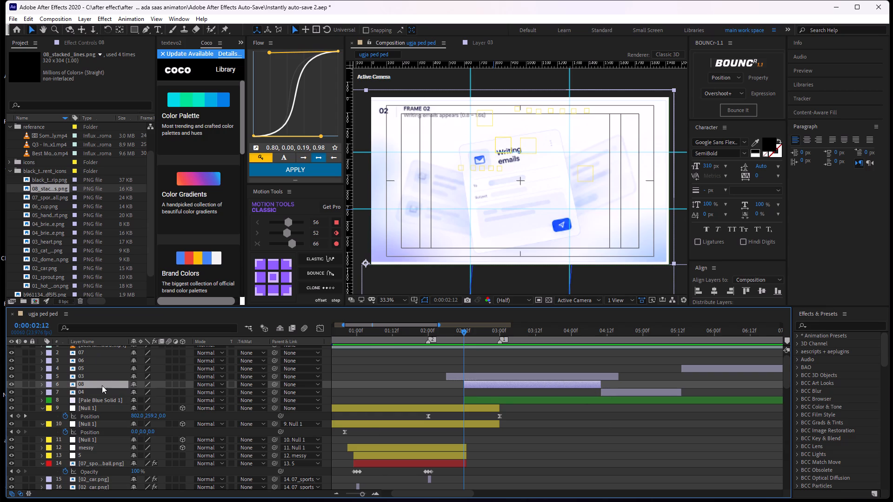
Move layer 08 below layer 04 in the layer stack.
{"action": "left_click_drag", "start_coordinate": [102, 385], "coordinate": [110, 398]}
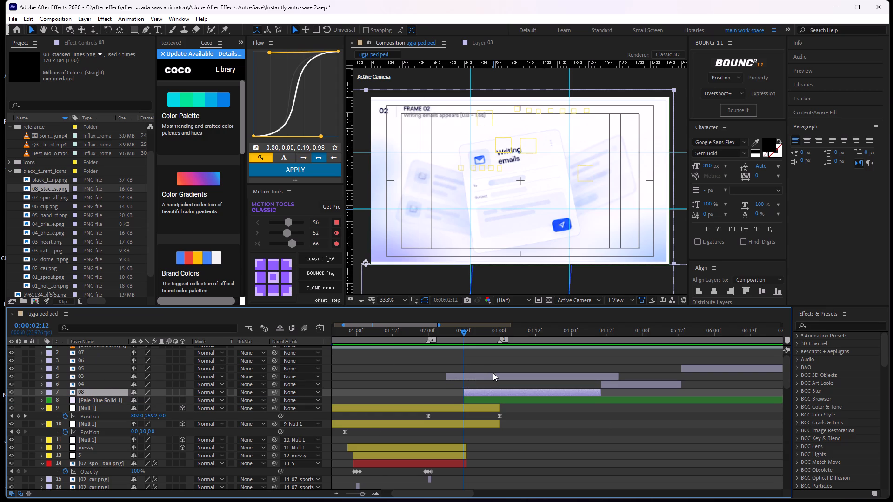
Delete layer 03, which overlaps layer 08 in the timeline.
{"action": "left_click", "coordinate": [493, 373]}
{"action": "key", "text": "BackSpace"}
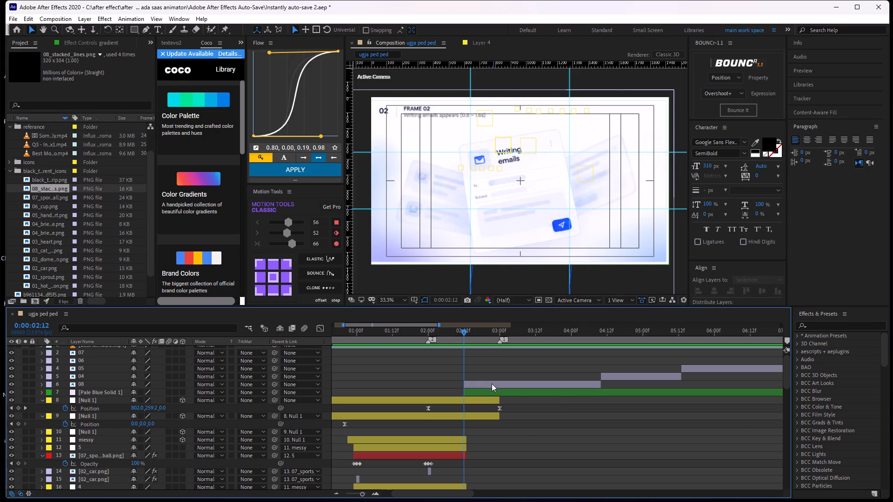
Shift layer 08's storyboard sheet down and to the right in the composition, away from the frame 02 card.
{"action": "left_click", "coordinate": [492, 383]}
{"action": "left_click_drag", "start_coordinate": [491, 192], "coordinate": [623, 254]}
{"action": "left_click_drag", "start_coordinate": [548, 196], "coordinate": [660, 262]}
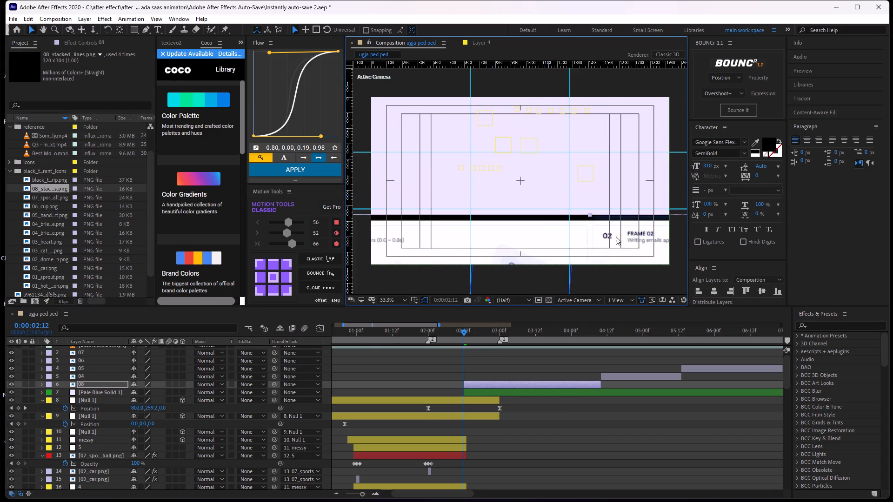
{"action": "left_click_drag", "start_coordinate": [551, 209], "coordinate": [649, 266]}
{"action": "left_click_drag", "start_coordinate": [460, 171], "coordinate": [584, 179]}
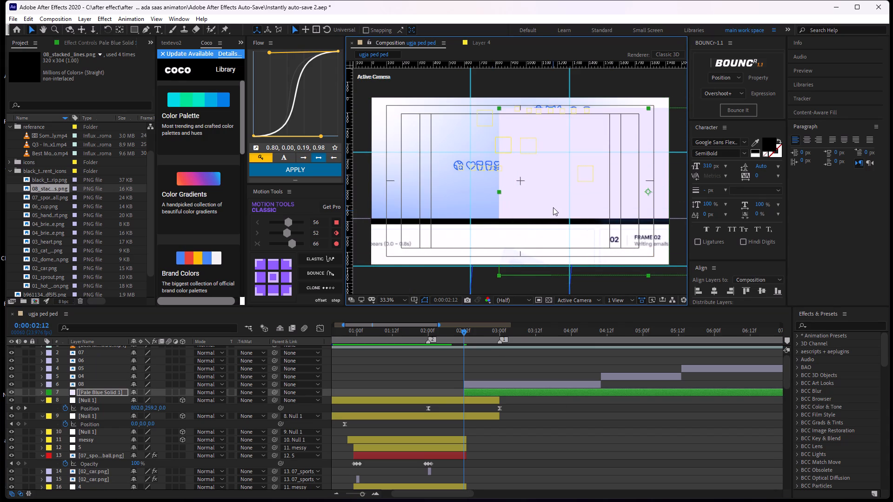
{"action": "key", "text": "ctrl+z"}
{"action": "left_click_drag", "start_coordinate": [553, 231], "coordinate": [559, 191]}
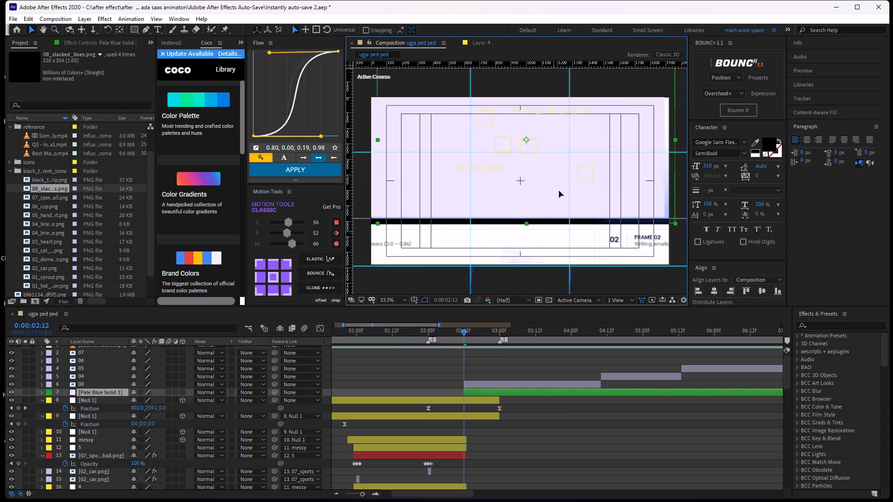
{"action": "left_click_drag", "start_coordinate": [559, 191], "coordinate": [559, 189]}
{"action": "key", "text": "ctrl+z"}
Reposition layer 08 so the frame 01 "Hunting leads" card fills most of the composition.
{"action": "left_click", "coordinate": [493, 384]}
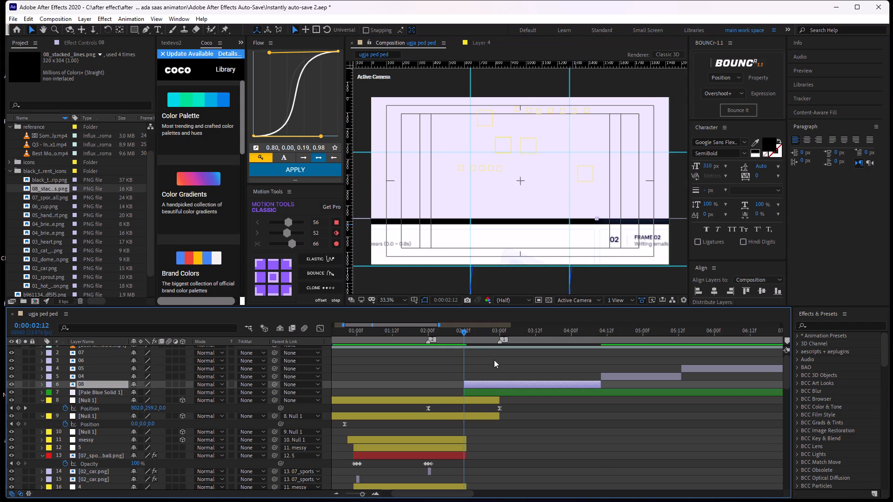
{"action": "left_click_drag", "start_coordinate": [522, 244], "coordinate": [609, 122]}
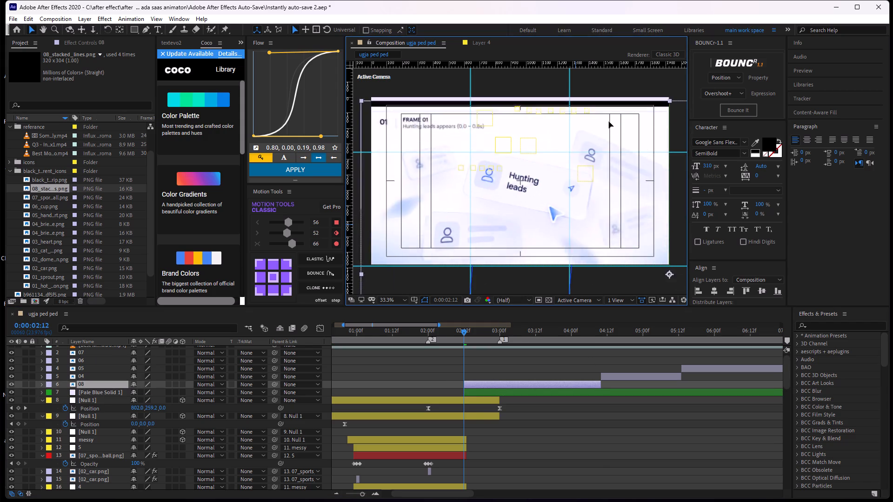
{"action": "left_click_drag", "start_coordinate": [609, 122], "coordinate": [580, 129]}
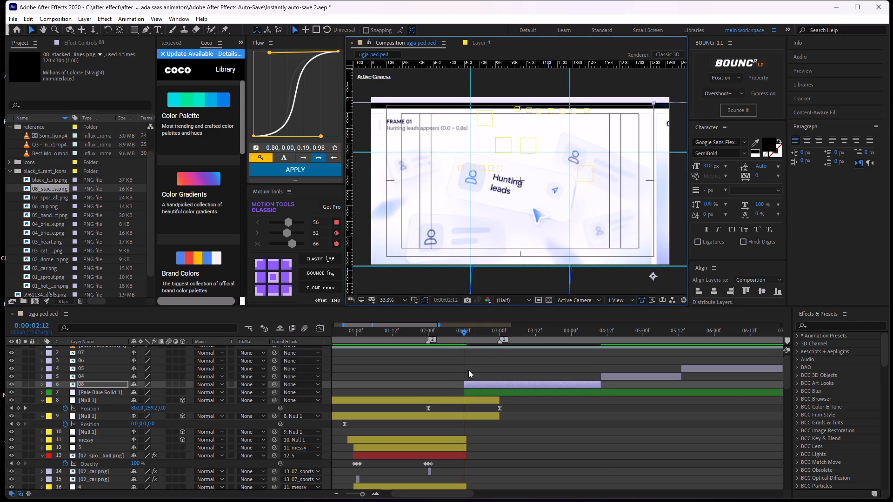
Scale layer 08 down to about 98.5, 97.8% and move it so its frame 01 card sits in the composition's upper-left area.
{"action": "key", "text": "s"}
{"action": "left_click_drag", "start_coordinate": [163, 392], "coordinate": [134, 391]}
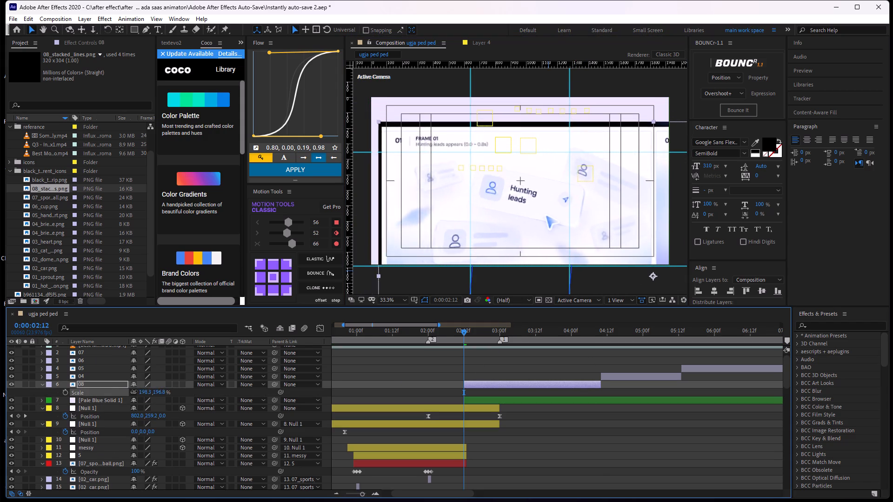
{"action": "left_click_drag", "start_coordinate": [134, 391], "coordinate": [98, 392]}
{"action": "left_click_drag", "start_coordinate": [634, 238], "coordinate": [507, 148]}
Draw a four-point Pen mask on layer 08 around the frame 01 "Hunting leads" card, then deselect the layer.
{"action": "scroll", "coordinate": [507, 151], "scroll_direction": "down", "scroll_amount": 1}
{"action": "scroll", "coordinate": [511, 166], "scroll_direction": "up", "scroll_amount": 2}
{"action": "scroll", "coordinate": [513, 172], "scroll_direction": "down", "scroll_amount": 1}
{"action": "middle_click_drag", "start_coordinate": [520, 191], "coordinate": [561, 235]}
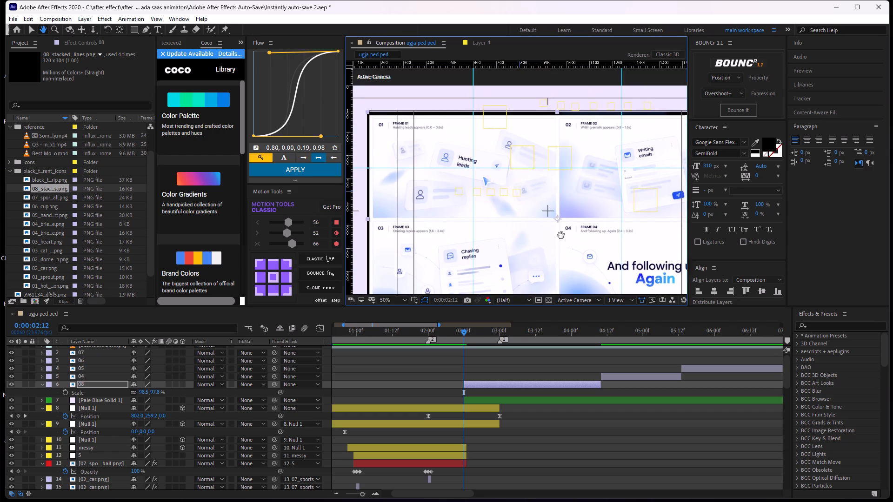
{"action": "middle_click_drag", "start_coordinate": [561, 235], "coordinate": [561, 235]}
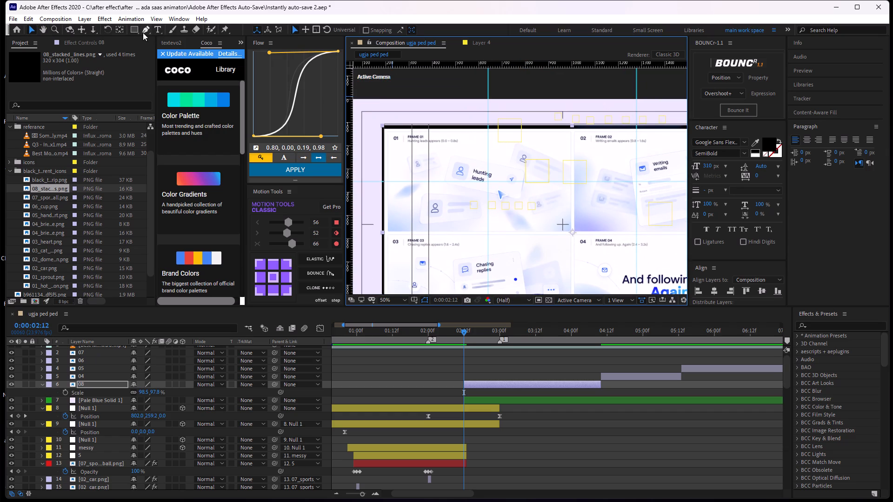
{"action": "left_click", "coordinate": [147, 30]}
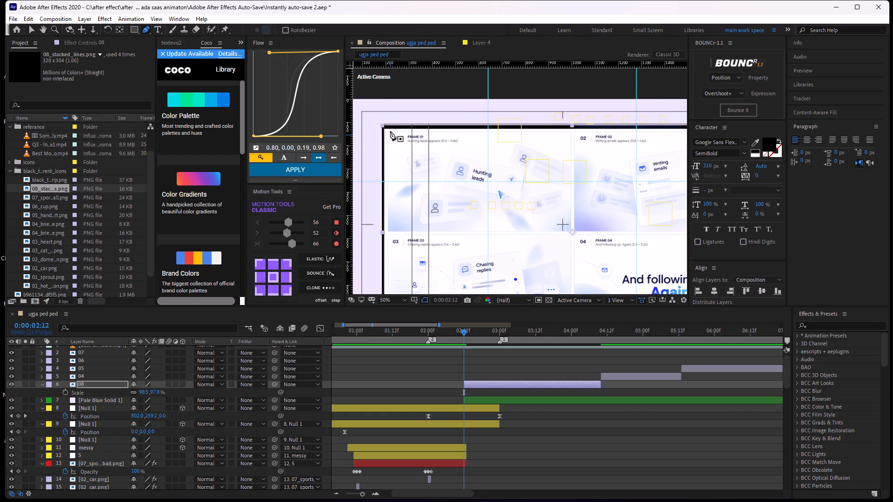
{"action": "left_click", "coordinate": [385, 129]}
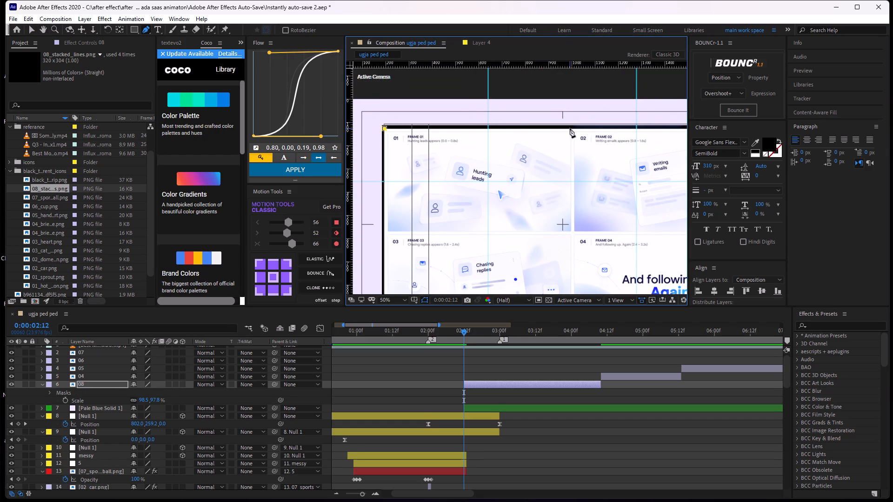
{"action": "left_click", "coordinate": [570, 128]}
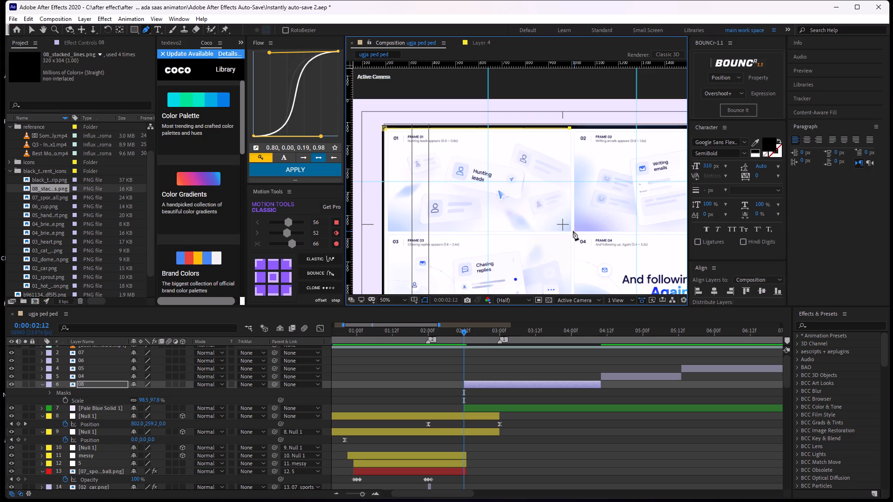
{"action": "left_click", "coordinate": [573, 231]}
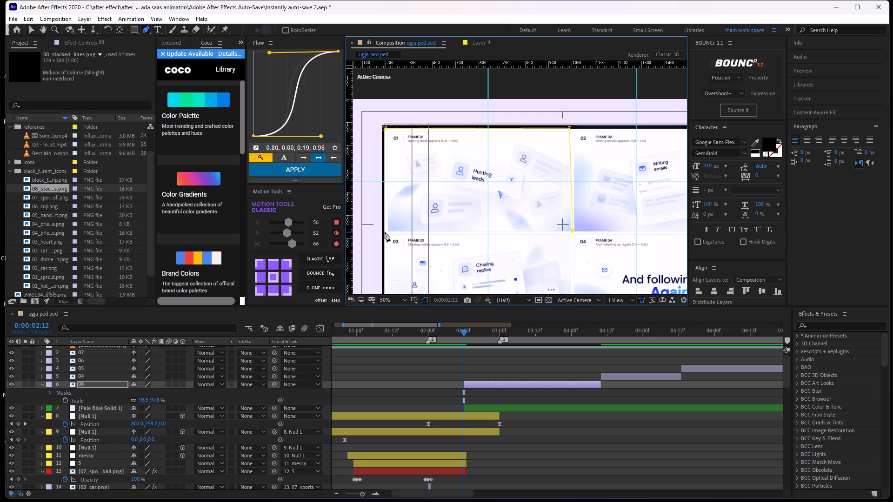
{"action": "left_click", "coordinate": [387, 232]}
{"action": "left_click", "coordinate": [384, 127]}
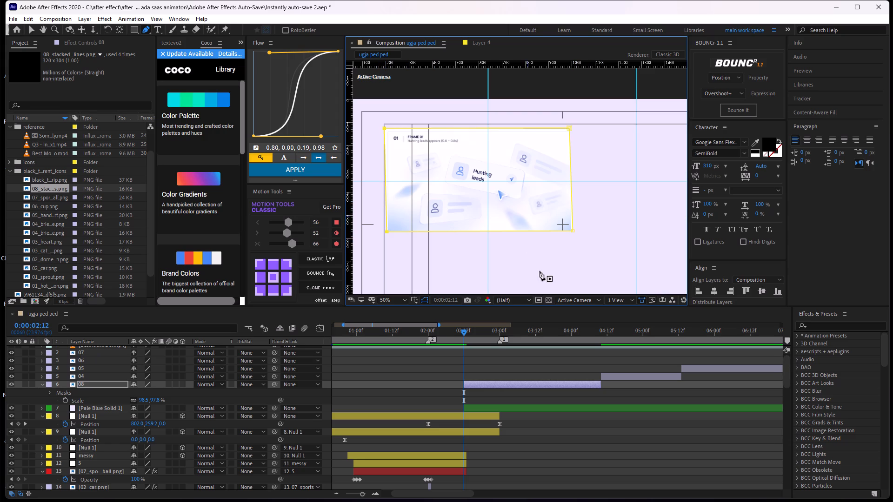
{"action": "left_click", "coordinate": [529, 352]}
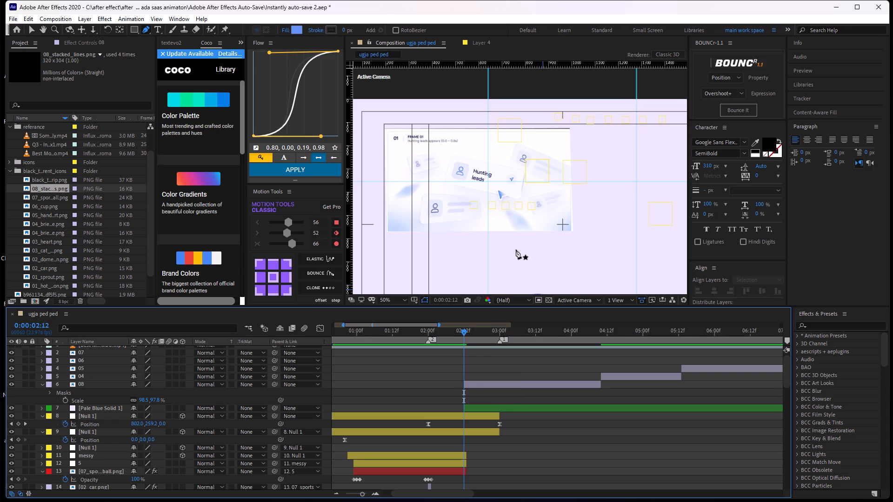
{"action": "key", "text": "v"}
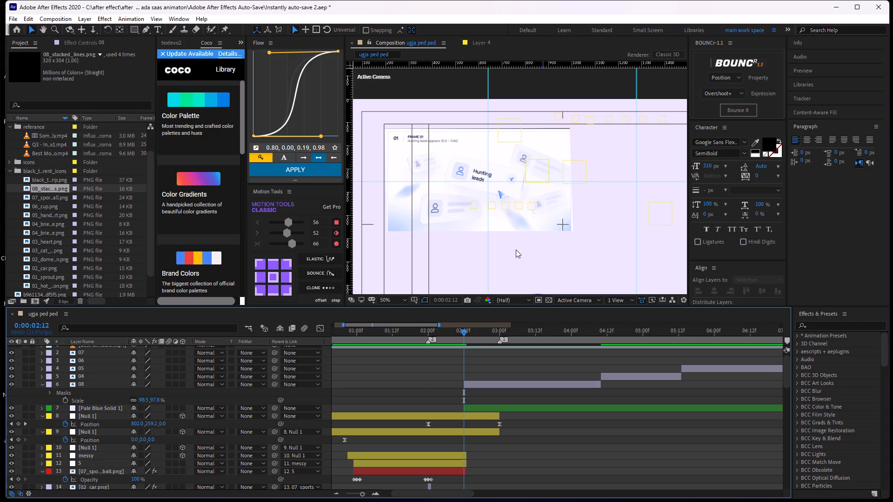
Recolor the pale blue background solid to a medium-dark purple in its solid settings.
{"action": "left_click", "coordinate": [520, 407]}
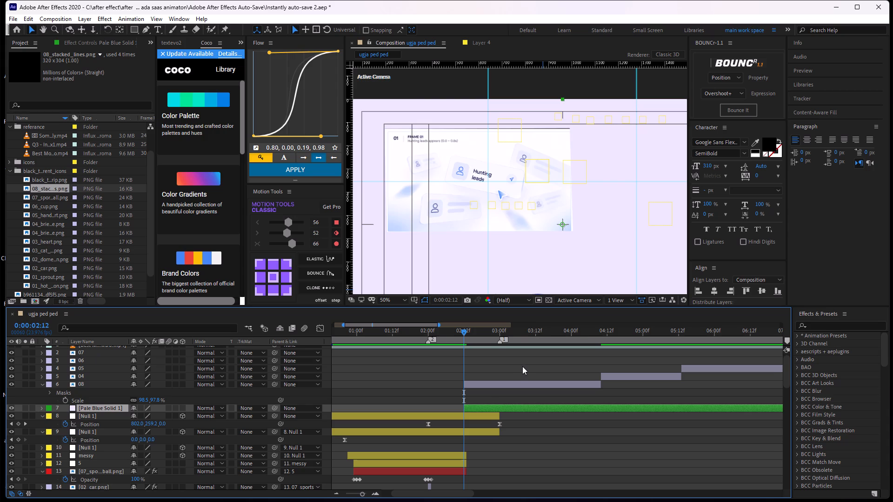
{"action": "key", "text": "ctrl+shift+y"}
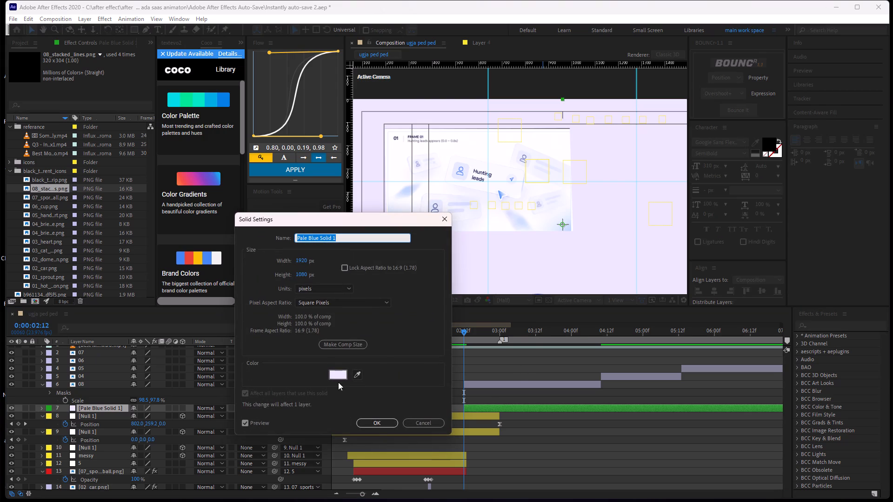
{"action": "left_click", "coordinate": [331, 376]}
{"action": "left_click_drag", "start_coordinate": [393, 337], "coordinate": [386, 335]}
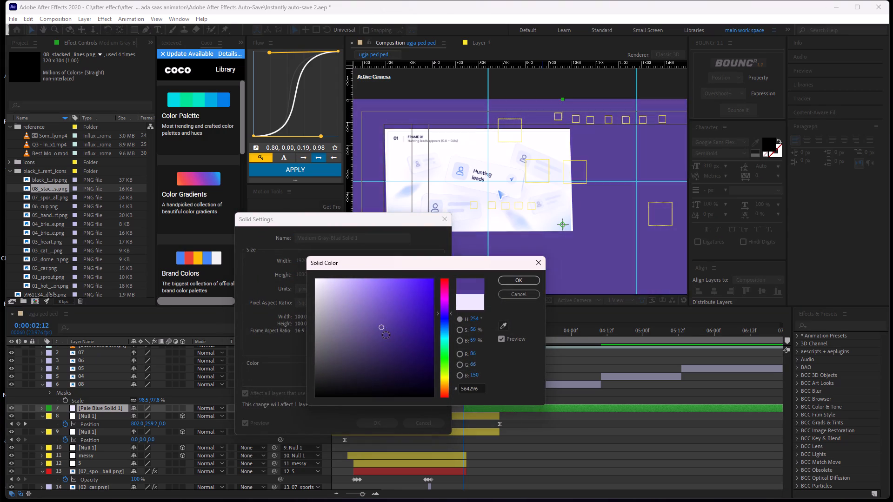
{"action": "left_click_drag", "start_coordinate": [386, 335], "coordinate": [371, 330]}
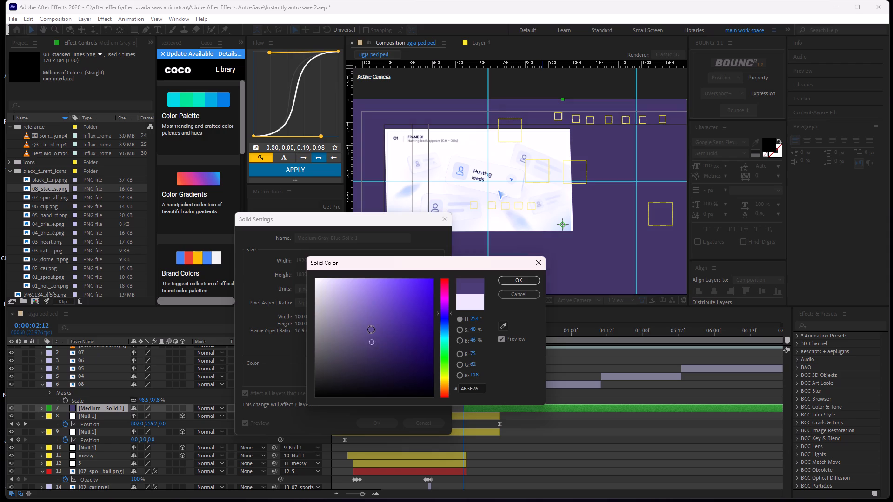
{"action": "left_click_drag", "start_coordinate": [371, 330], "coordinate": [375, 285]}
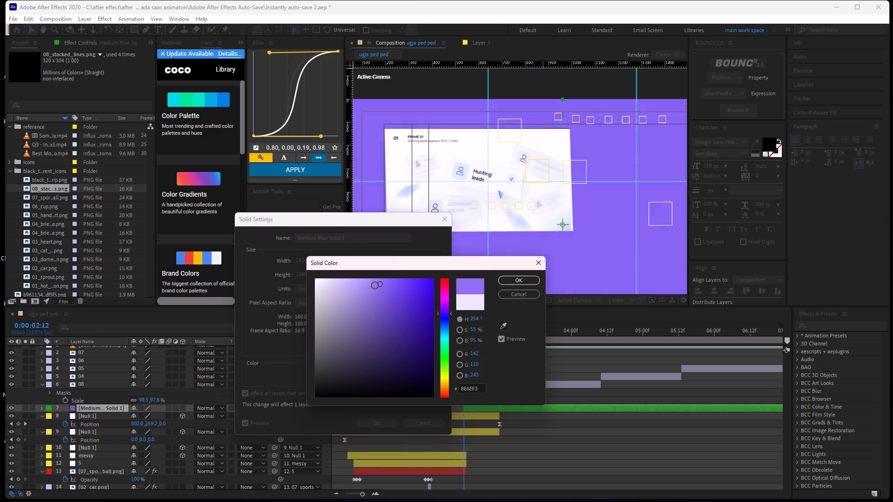
{"action": "left_click_drag", "start_coordinate": [375, 285], "coordinate": [374, 344]}
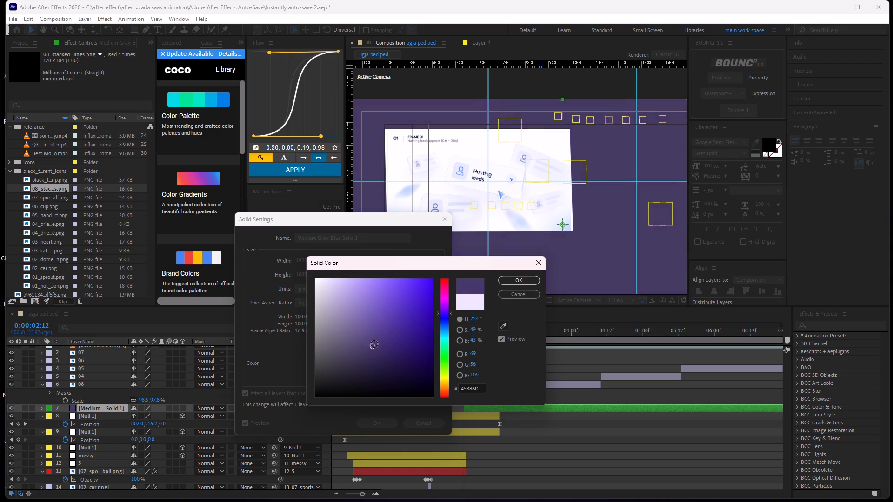
{"action": "left_click_drag", "start_coordinate": [374, 344], "coordinate": [392, 324]}
{"action": "left_click", "coordinate": [506, 279]}
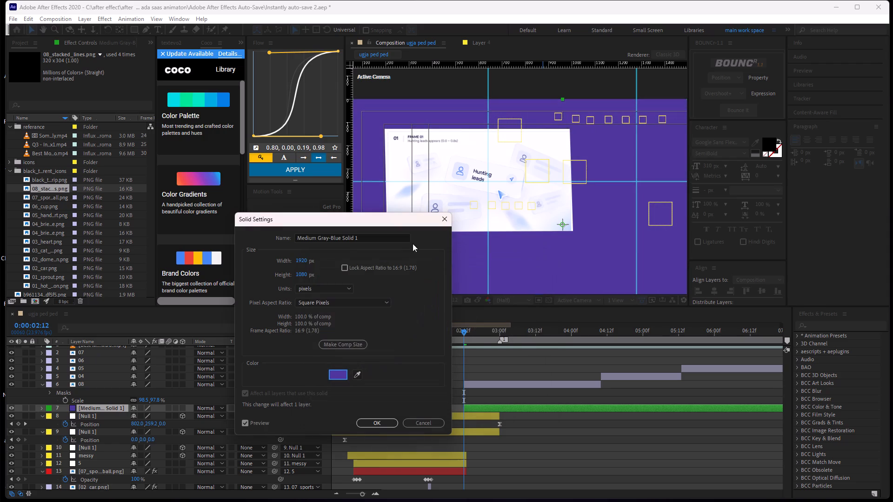
{"action": "left_click", "coordinate": [376, 423]}
Move the lower horizontal guide up from the bottom edge of the composition into the lower part of the purple background.
{"action": "scroll", "coordinate": [528, 164], "scroll_direction": "down", "scroll_amount": 2}
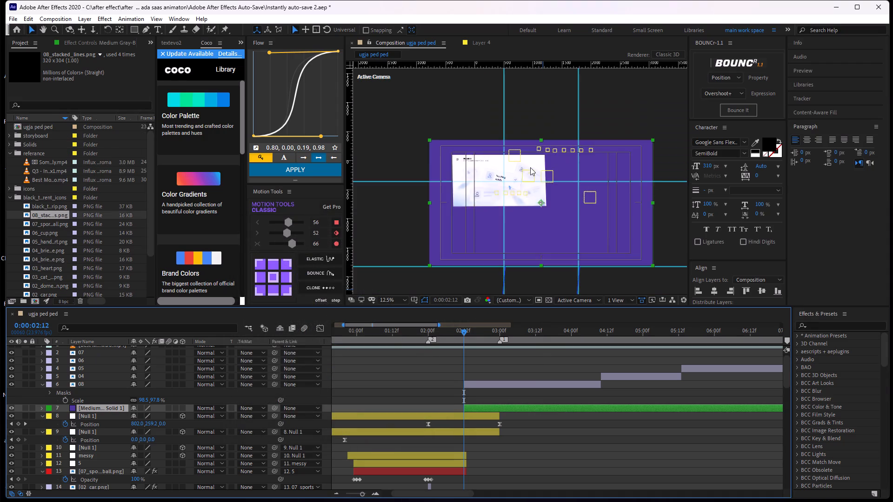
{"action": "scroll", "coordinate": [540, 200], "scroll_direction": "down", "scroll_amount": 1}
{"action": "scroll", "coordinate": [540, 200], "scroll_direction": "up", "scroll_amount": 2}
{"action": "middle_click_drag", "start_coordinate": [557, 211], "coordinate": [533, 205]}
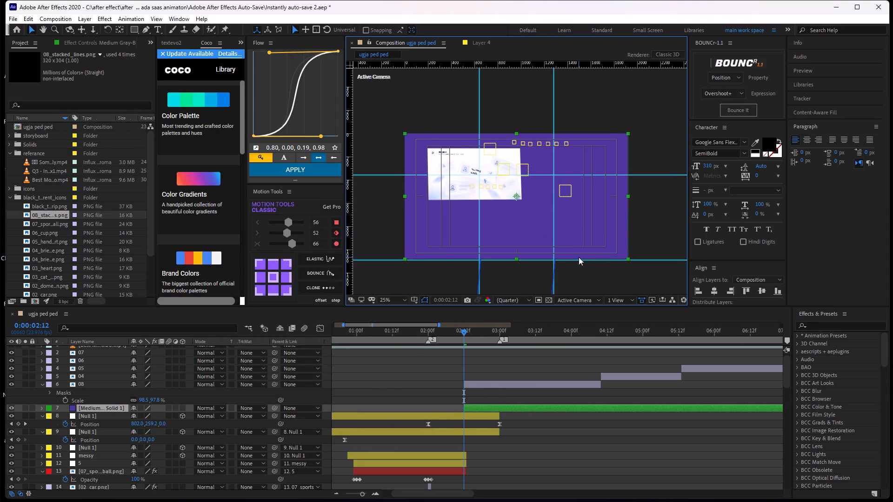
{"action": "left_click_drag", "start_coordinate": [583, 261], "coordinate": [599, 227]}
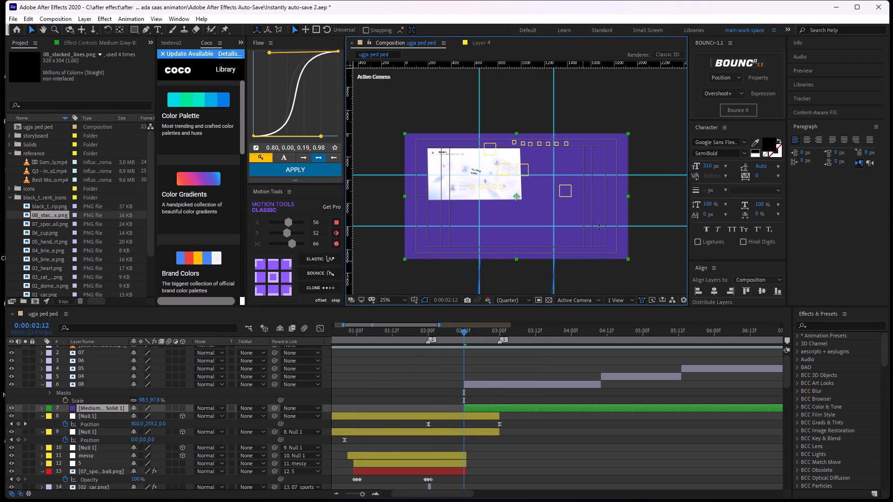
{"action": "left_click_drag", "start_coordinate": [599, 227], "coordinate": [597, 229]}
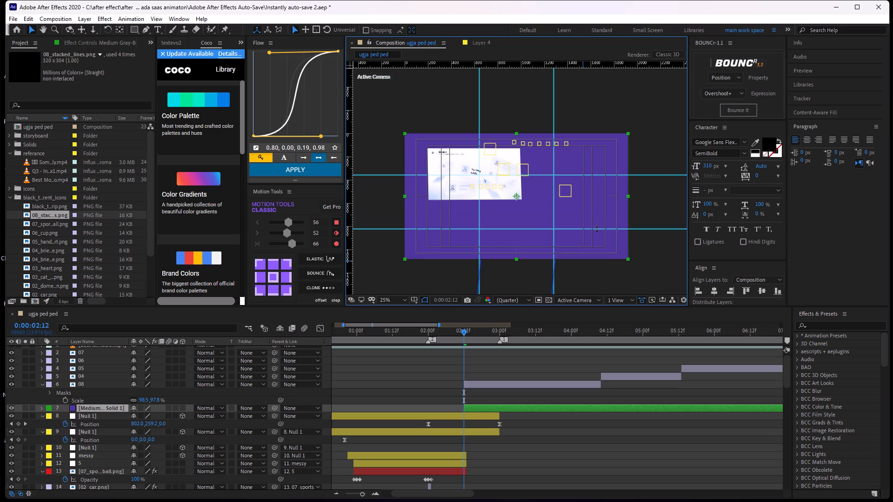
{"action": "left_click_drag", "start_coordinate": [597, 229], "coordinate": [597, 230]}
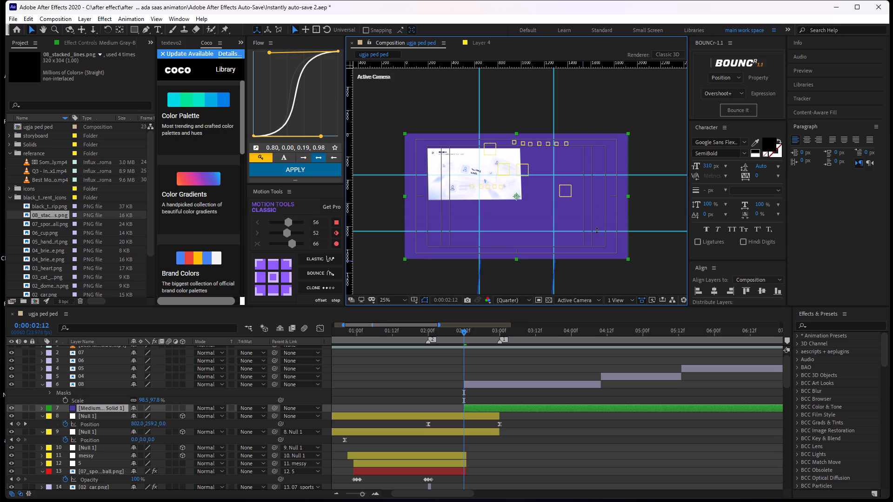
{"action": "left_click_drag", "start_coordinate": [597, 230], "coordinate": [594, 229]}
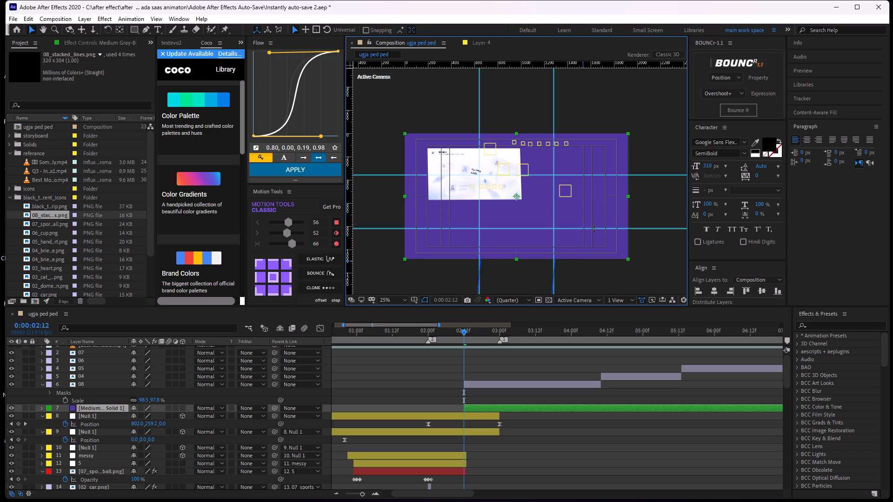
Fine-tune the lower horizontal guide, moving it slightly up beneath the frame 01 card, and deselect the solid.
{"action": "left_click_drag", "start_coordinate": [594, 229], "coordinate": [594, 232]}
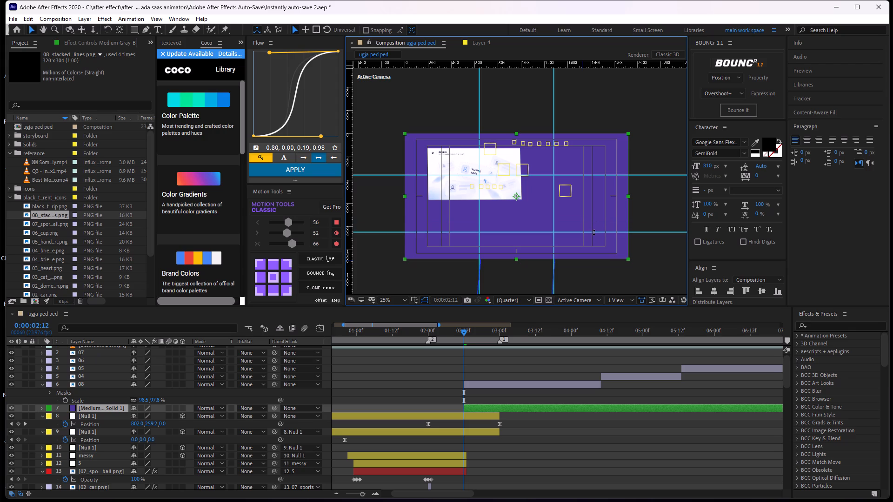
{"action": "left_click_drag", "start_coordinate": [594, 232], "coordinate": [594, 223]}
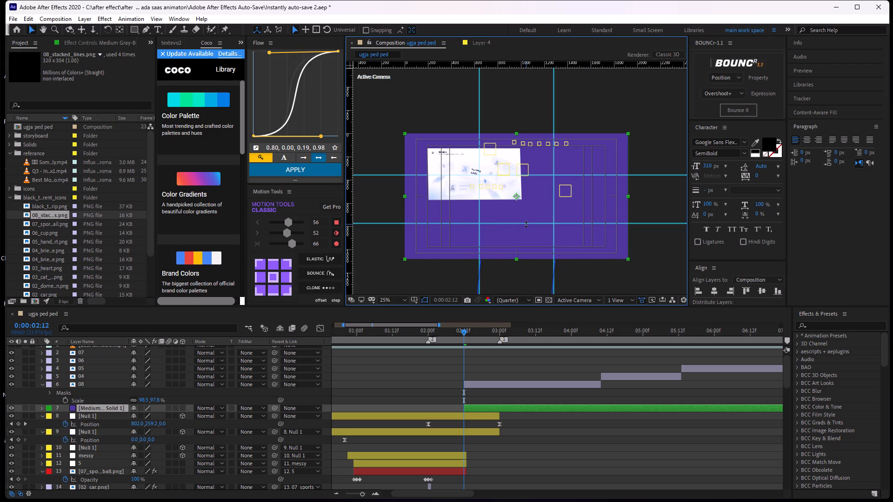
{"action": "left_click_drag", "start_coordinate": [526, 224], "coordinate": [528, 219]}
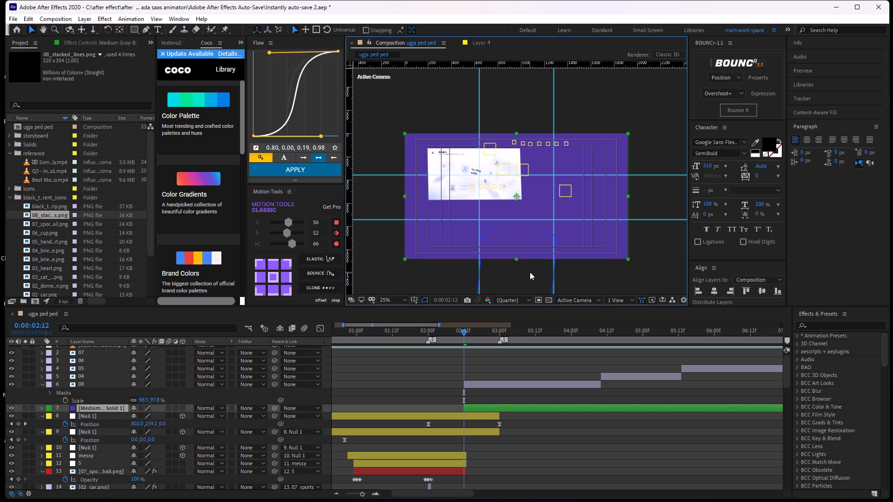
{"action": "left_click", "coordinate": [519, 369]}
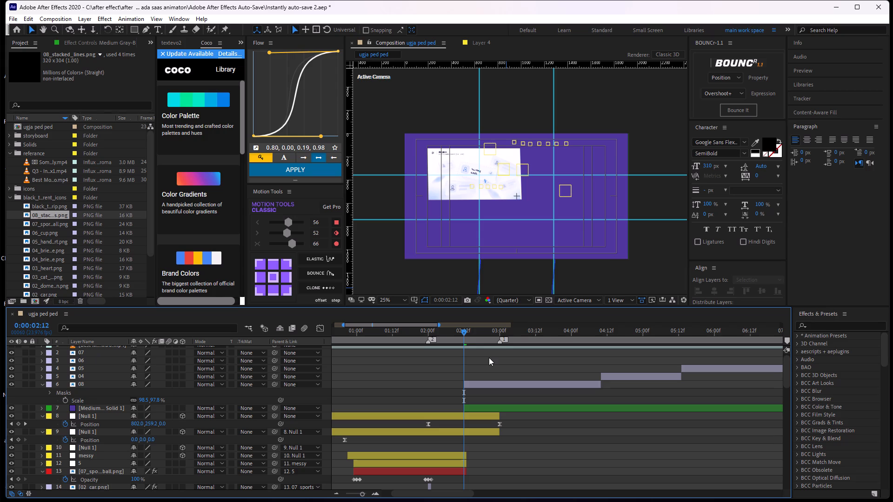
Examine the masked frame 01 card up close, including its edges and the "Hunting leads" area.
{"action": "scroll", "coordinate": [489, 152], "scroll_direction": "up", "scroll_amount": 2}
{"action": "middle_click_drag", "start_coordinate": [524, 174], "coordinate": [543, 172]}
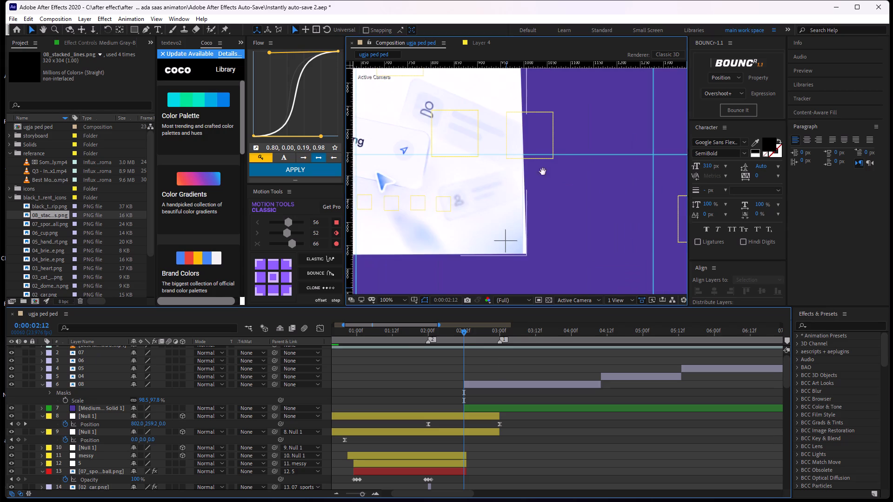
{"action": "middle_click_drag", "start_coordinate": [543, 172], "coordinate": [609, 190]}
{"action": "middle_click_drag", "start_coordinate": [521, 194], "coordinate": [553, 196]}
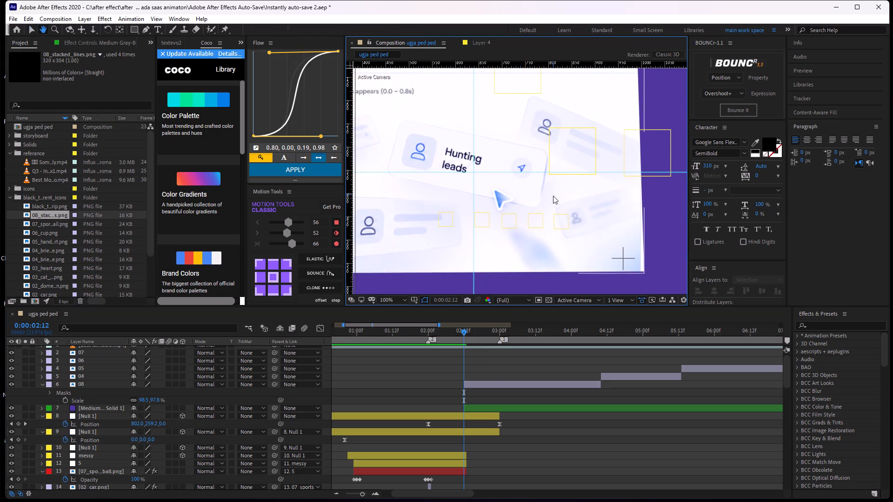
{"action": "middle_click_drag", "start_coordinate": [506, 240], "coordinate": [540, 246]}
{"action": "scroll", "coordinate": [541, 246], "scroll_direction": "down", "scroll_amount": 1}
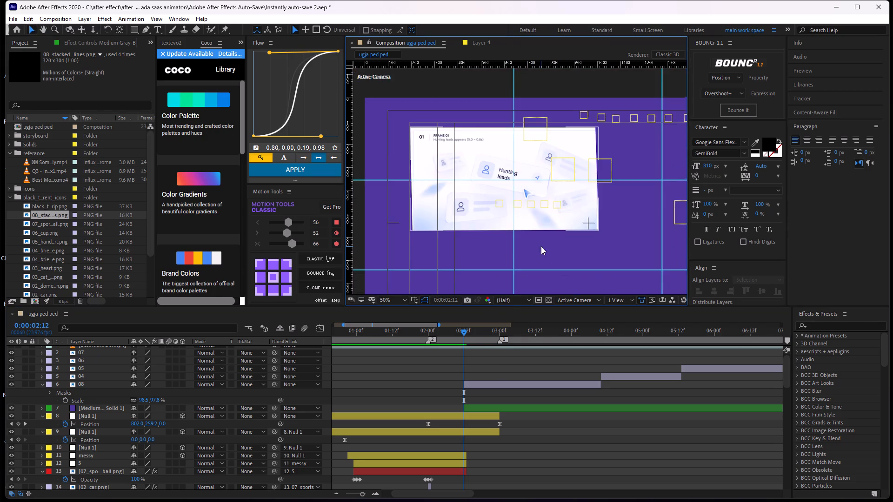
{"action": "scroll", "coordinate": [522, 194], "scroll_direction": "up", "scroll_amount": 1}
{"action": "middle_click_drag", "start_coordinate": [548, 179], "coordinate": [570, 221]}
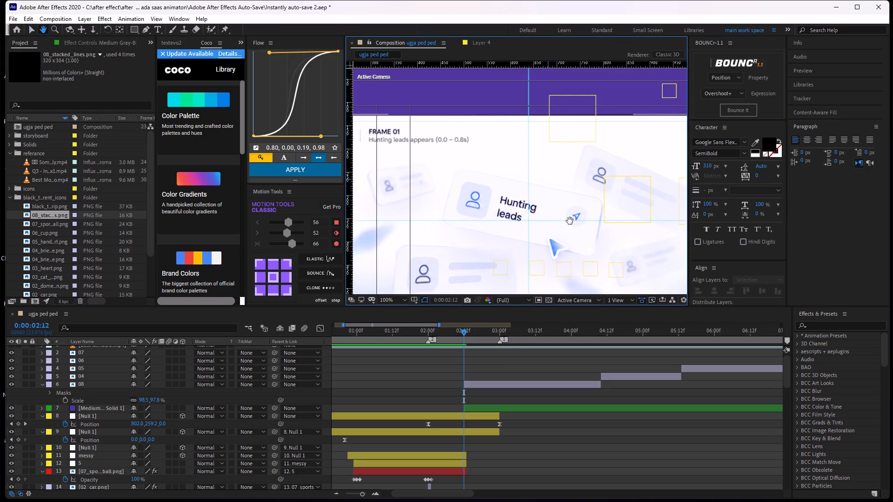
{"action": "middle_click_drag", "start_coordinate": [570, 221], "coordinate": [570, 221]}
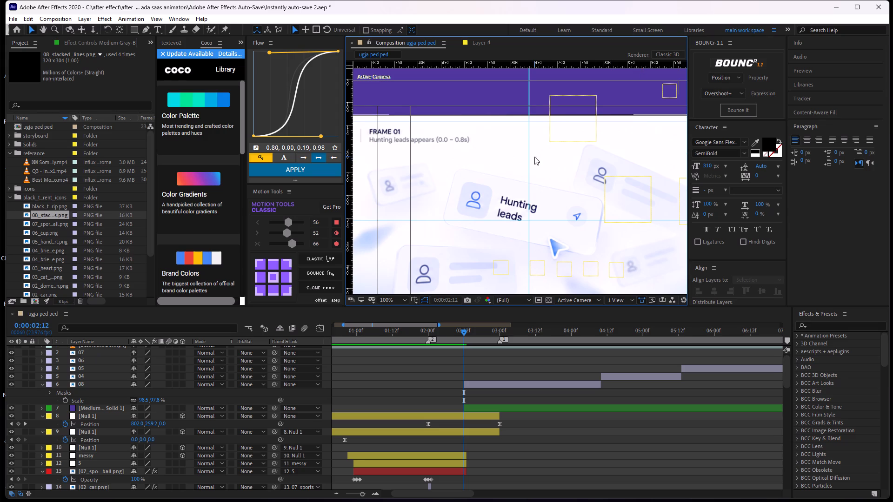
Move layer 08 up toward the composition's upper-left corner, aligning its card with the action-safe corner, and deselect it.
{"action": "scroll", "coordinate": [531, 172], "scroll_direction": "down", "scroll_amount": 1}
{"action": "middle_click_drag", "start_coordinate": [530, 200], "coordinate": [520, 176]}
{"action": "scroll", "coordinate": [520, 176], "scroll_direction": "up", "scroll_amount": 1}
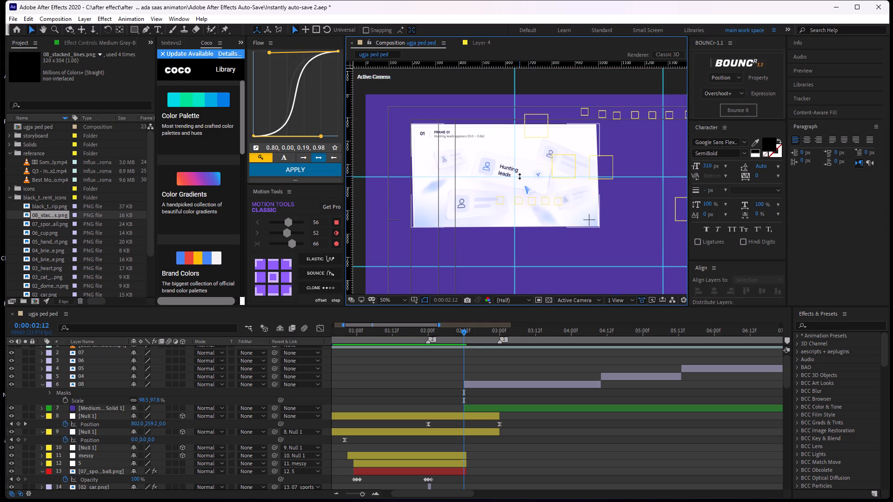
{"action": "middle_click_drag", "start_coordinate": [520, 179], "coordinate": [504, 167]}
{"action": "left_click_drag", "start_coordinate": [512, 174], "coordinate": [471, 154]}
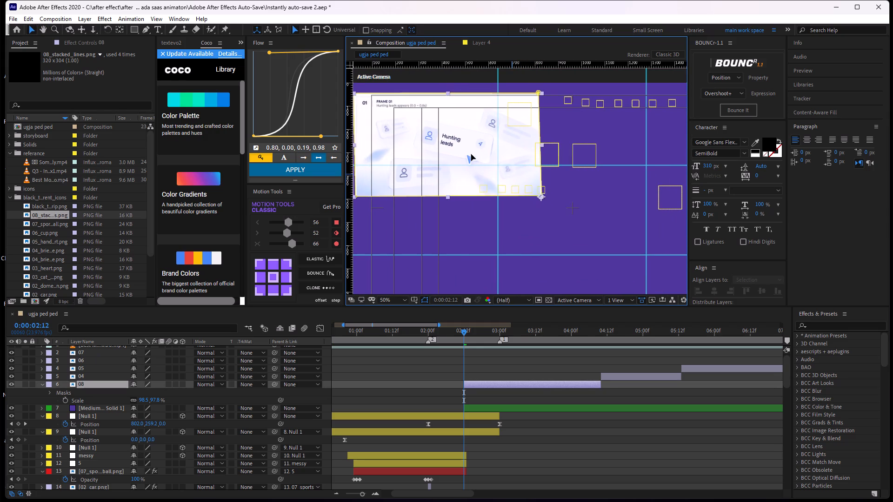
{"action": "left_click_drag", "start_coordinate": [471, 154], "coordinate": [486, 157]}
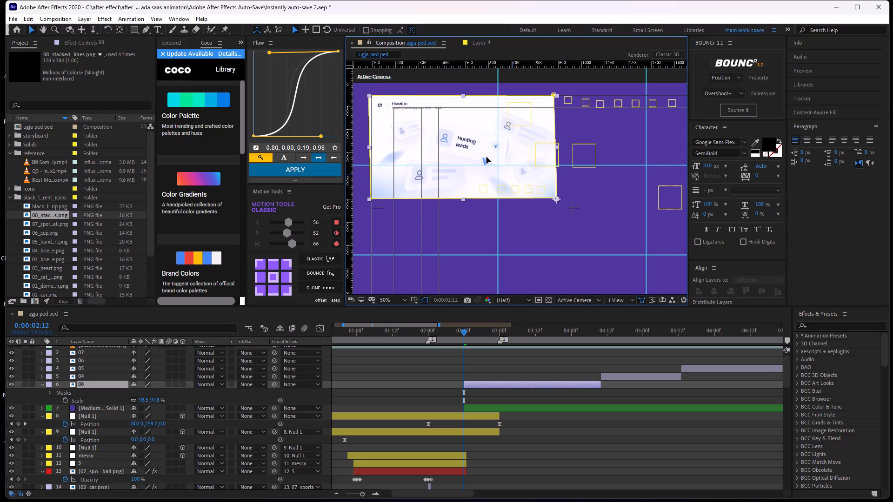
{"action": "left_click_drag", "start_coordinate": [486, 157], "coordinate": [487, 158]}
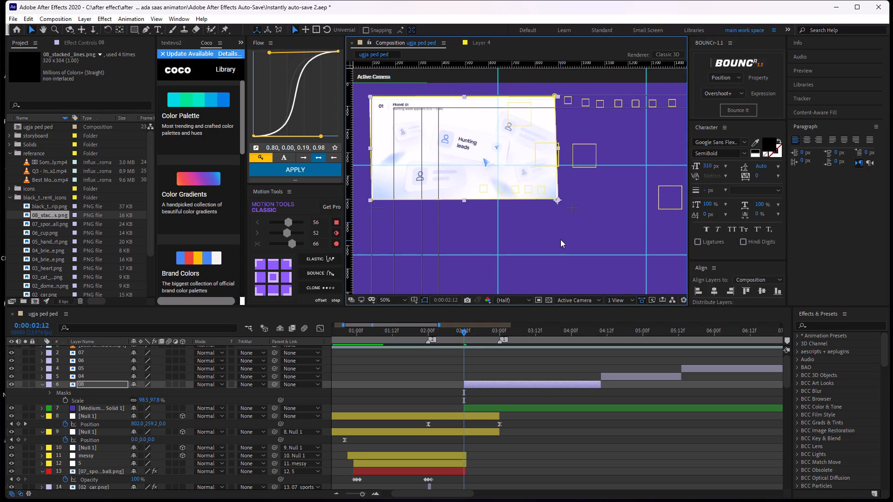
{"action": "middle_click_drag", "start_coordinate": [545, 235], "coordinate": [522, 228]}
{"action": "scroll", "coordinate": [498, 185], "scroll_direction": "up", "scroll_amount": 1}
{"action": "middle_click_drag", "start_coordinate": [498, 185], "coordinate": [582, 228]}
{"action": "scroll", "coordinate": [584, 235], "scroll_direction": "up", "scroll_amount": 1}
{"action": "scroll", "coordinate": [584, 237], "scroll_direction": "down", "scroll_amount": 2}
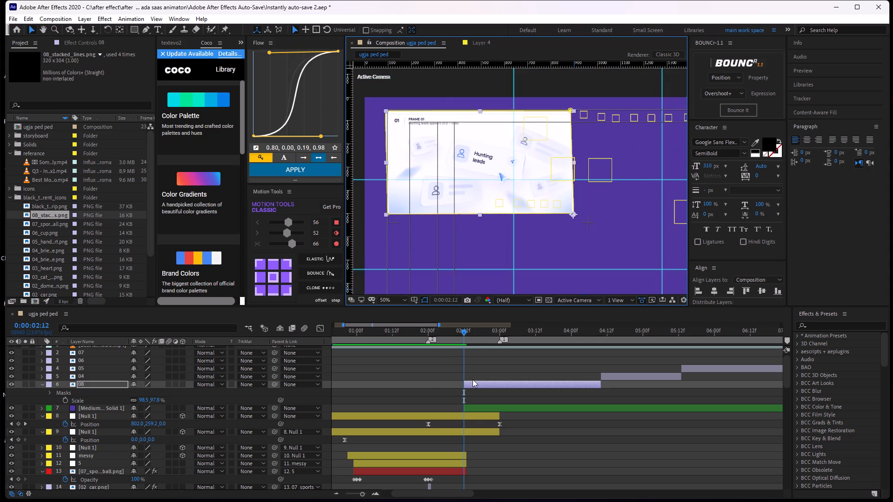
{"action": "left_click", "coordinate": [440, 350]}
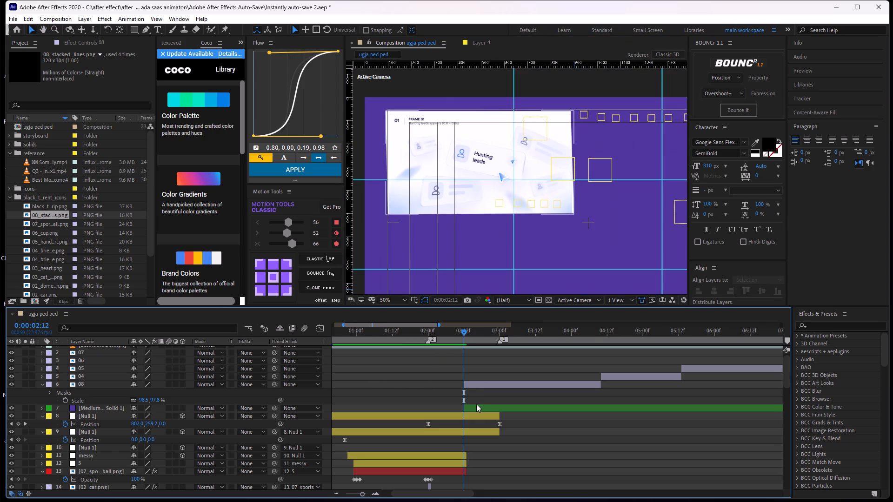
Pre-compose layer 08, moving all attributes into the new composition.
{"action": "scroll", "coordinate": [512, 190], "scroll_direction": "down", "scroll_amount": 1}
{"action": "scroll", "coordinate": [513, 190], "scroll_direction": "up", "scroll_amount": 1}
{"action": "scroll", "coordinate": [513, 190], "scroll_direction": "down", "scroll_amount": 1}
{"action": "scroll", "coordinate": [513, 190], "scroll_direction": "up", "scroll_amount": 1}
{"action": "middle_click_drag", "start_coordinate": [542, 214], "coordinate": [495, 206]}
{"action": "left_click", "coordinate": [499, 383]}
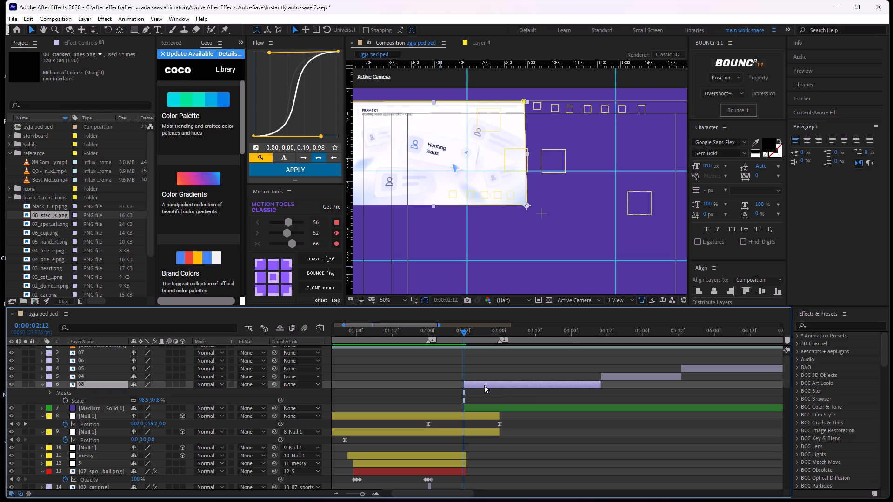
{"action": "key", "text": "ctrl+shift+c"}
{"action": "left_click", "coordinate": [368, 263]}
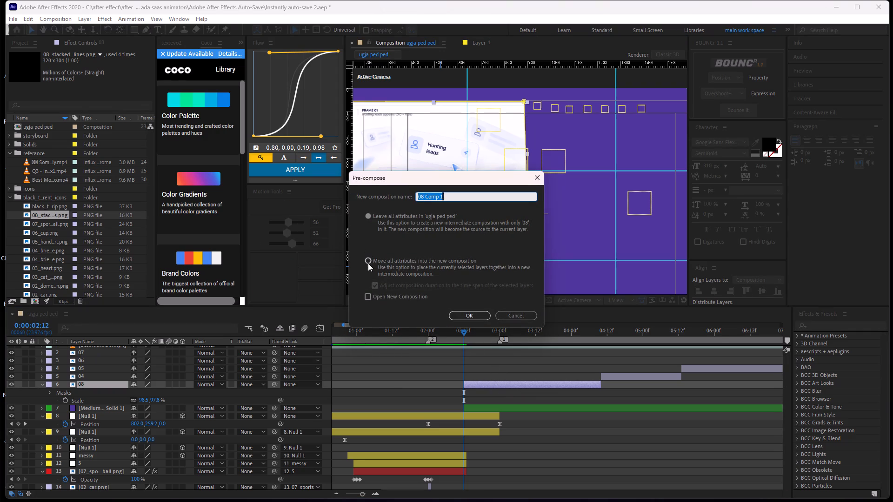
{"action": "left_click", "coordinate": [476, 317]}
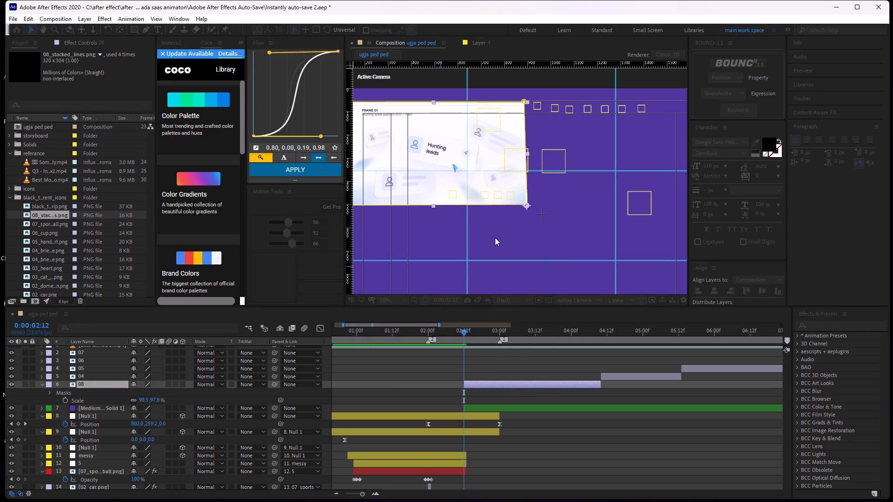
Open the new 08 Comp 1 pre-composition and check the edges of its frame 01 card.
{"action": "double_click", "coordinate": [490, 387]}
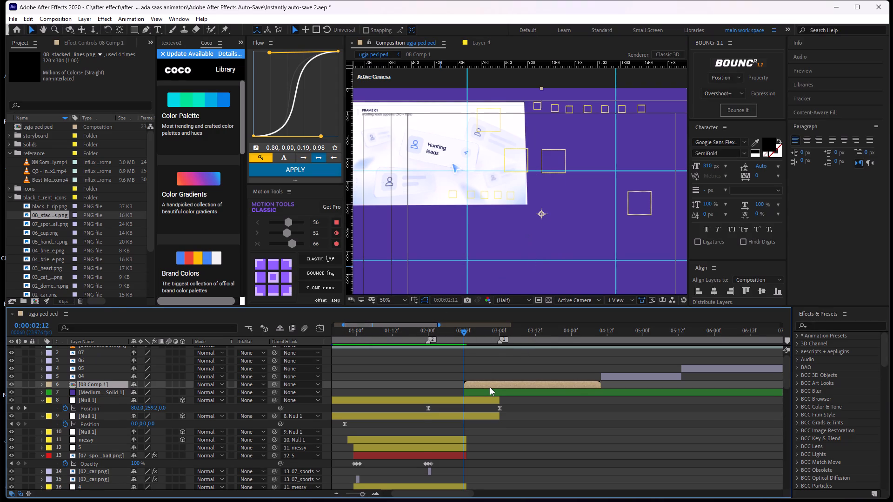
{"action": "middle_click_drag", "start_coordinate": [451, 174], "coordinate": [489, 201]}
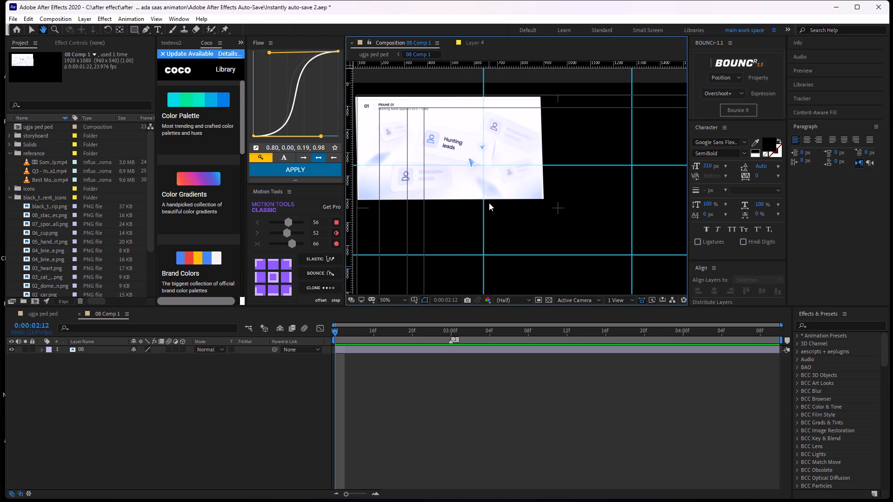
{"action": "left_click", "coordinate": [402, 406]}
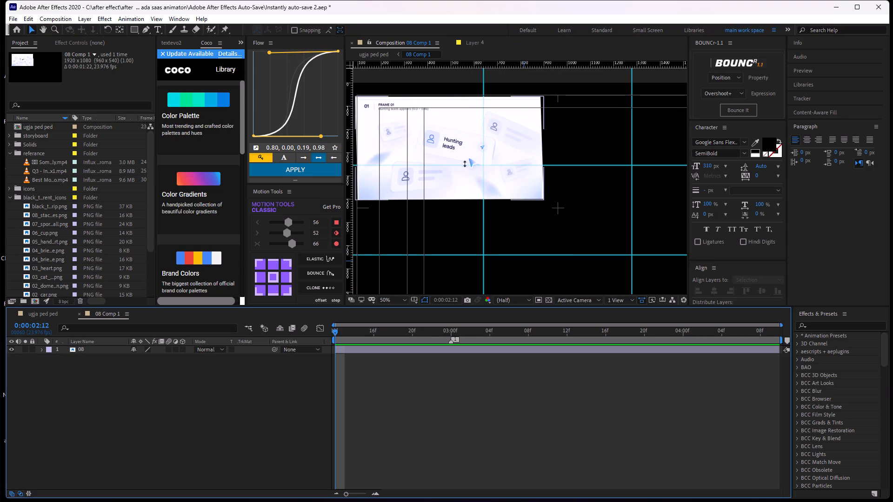
{"action": "middle_click_drag", "start_coordinate": [533, 202], "coordinate": [514, 191]}
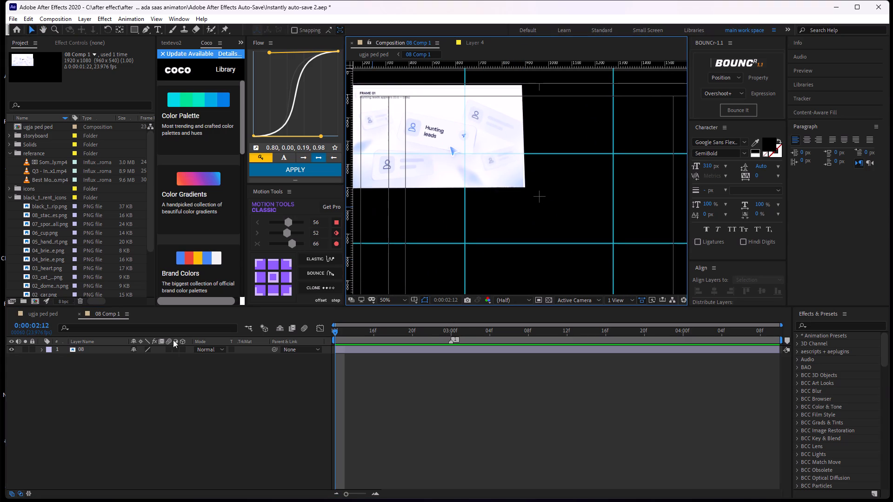
{"action": "scroll", "coordinate": [525, 155], "scroll_direction": "up", "scroll_amount": 1}
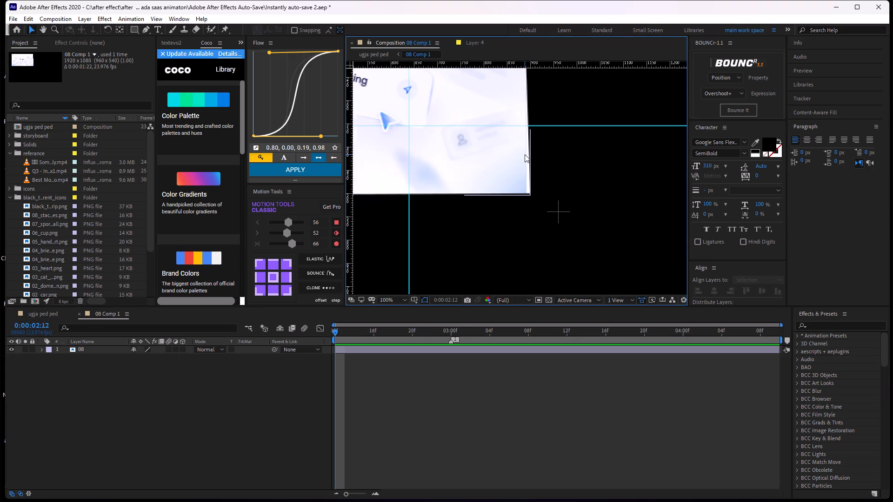
{"action": "scroll", "coordinate": [525, 154], "scroll_direction": "down", "scroll_amount": 1}
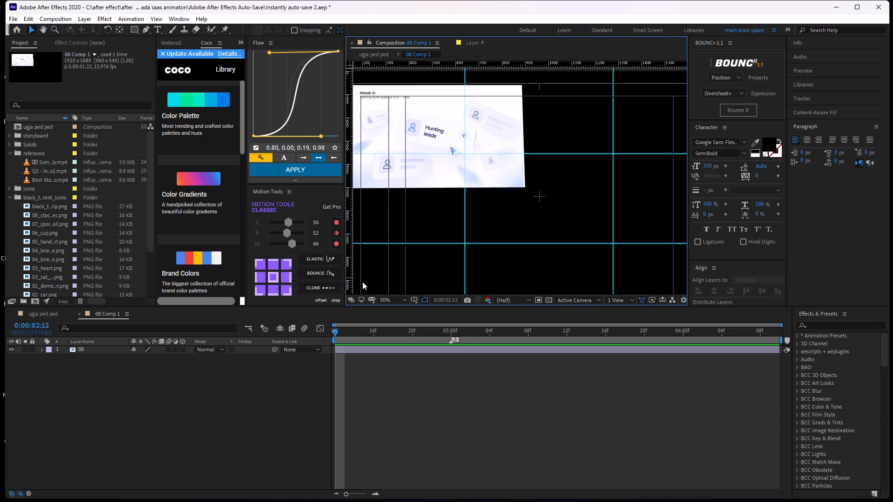
Hide the guides in the 08 Comp 1 composition view.
{"action": "left_click", "coordinate": [411, 297]}
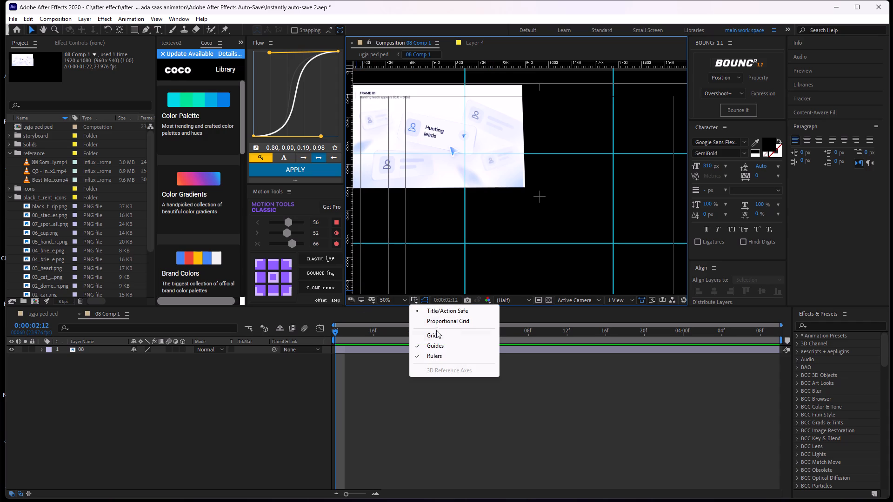
{"action": "left_click", "coordinate": [438, 350]}
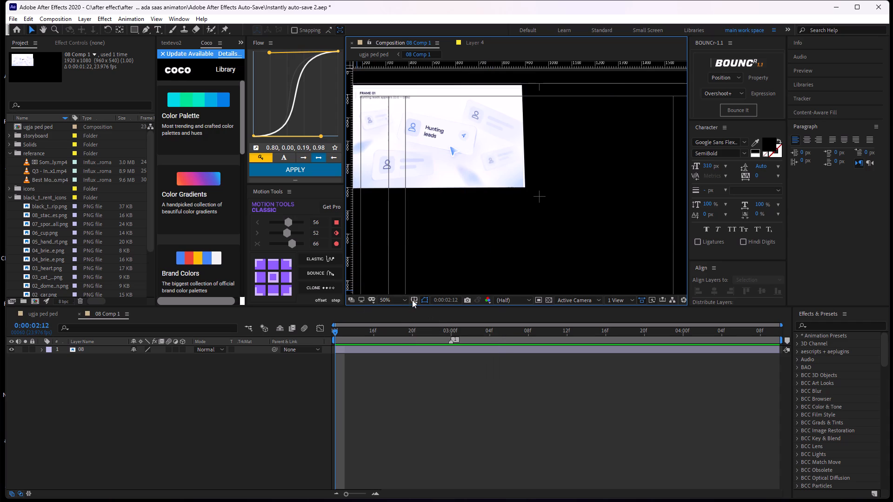
{"action": "left_click", "coordinate": [413, 299]}
{"action": "left_click", "coordinate": [438, 346]}
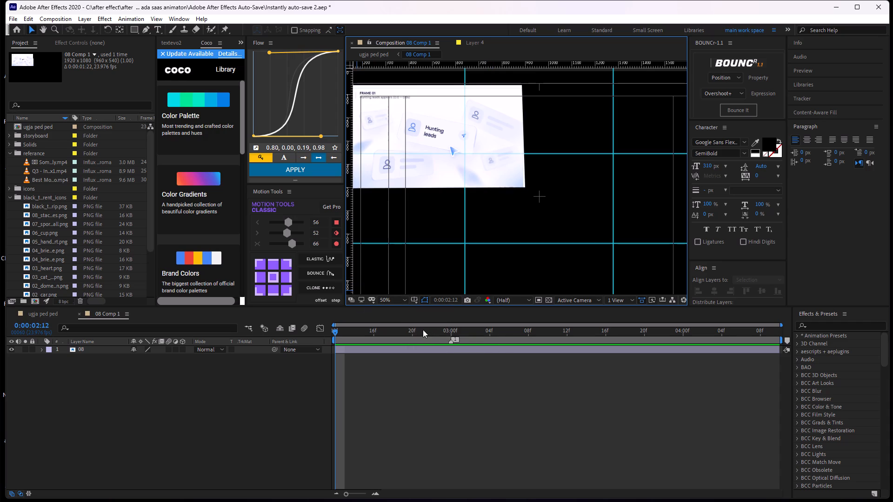
{"action": "left_click", "coordinate": [416, 300]}
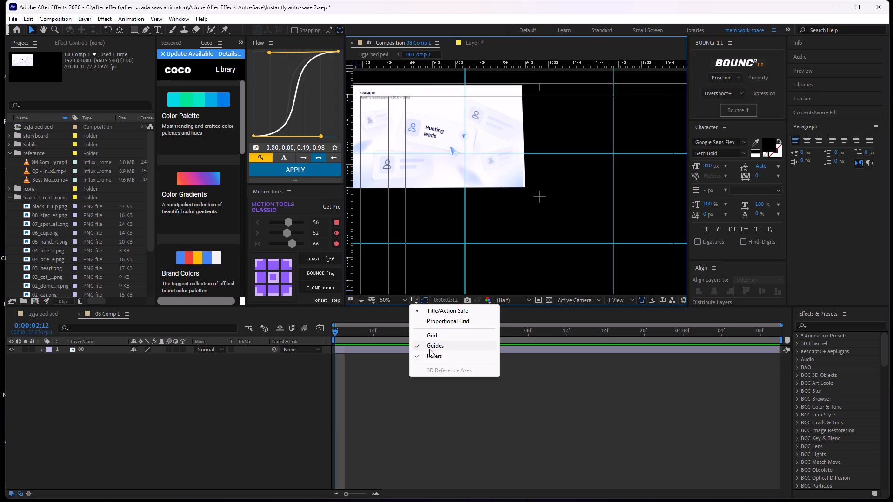
{"action": "left_click", "coordinate": [429, 347]}
{"action": "scroll", "coordinate": [476, 199], "scroll_direction": "down", "scroll_amount": 1}
{"action": "scroll", "coordinate": [500, 200], "scroll_direction": "up", "scroll_amount": 1}
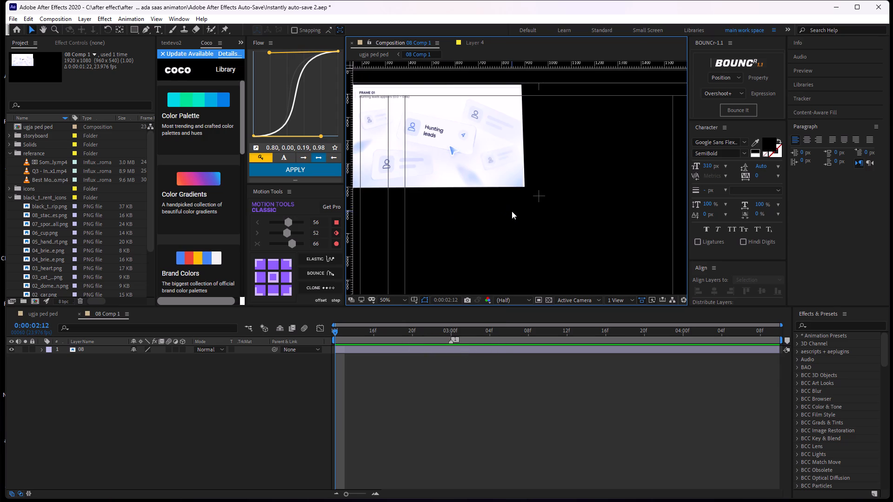
{"action": "scroll", "coordinate": [512, 212], "scroll_direction": "down", "scroll_amount": 2}
{"action": "scroll", "coordinate": [511, 215], "scroll_direction": "up", "scroll_amount": 2}
{"action": "scroll", "coordinate": [499, 207], "scroll_direction": "down", "scroll_amount": 1}
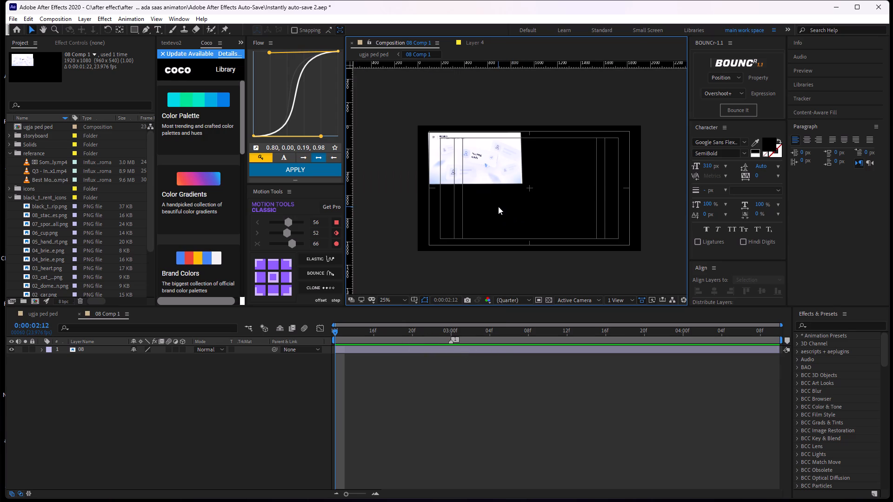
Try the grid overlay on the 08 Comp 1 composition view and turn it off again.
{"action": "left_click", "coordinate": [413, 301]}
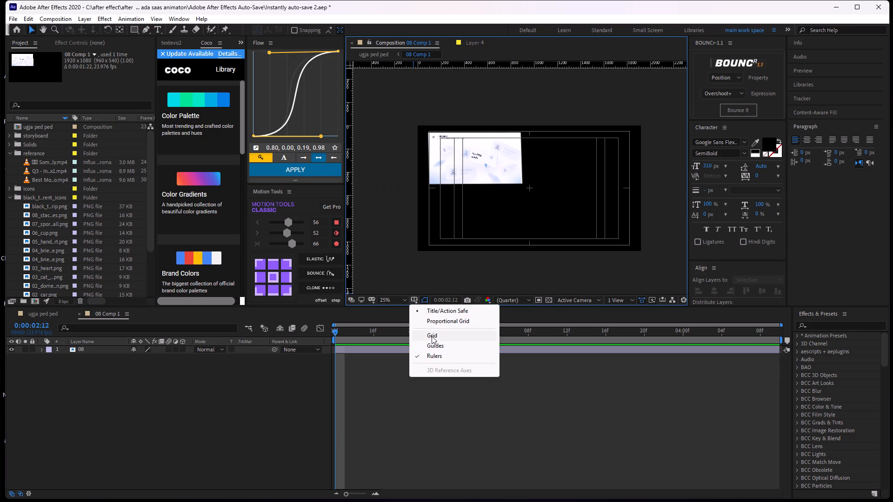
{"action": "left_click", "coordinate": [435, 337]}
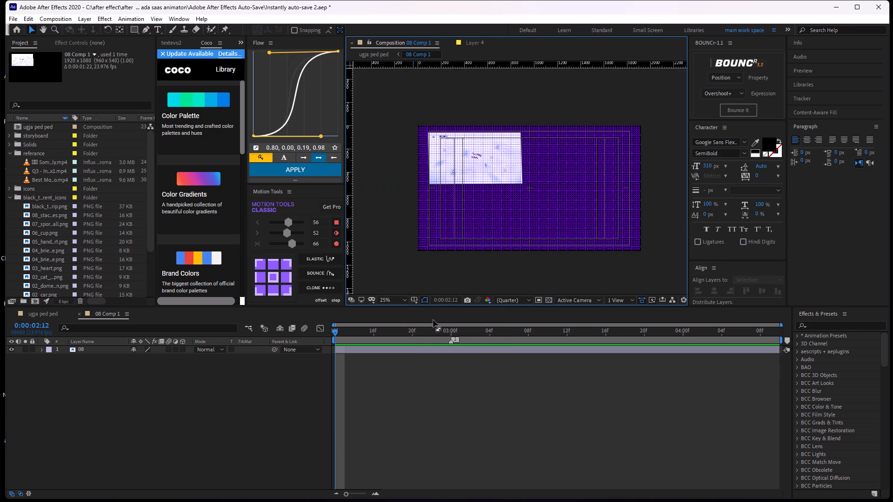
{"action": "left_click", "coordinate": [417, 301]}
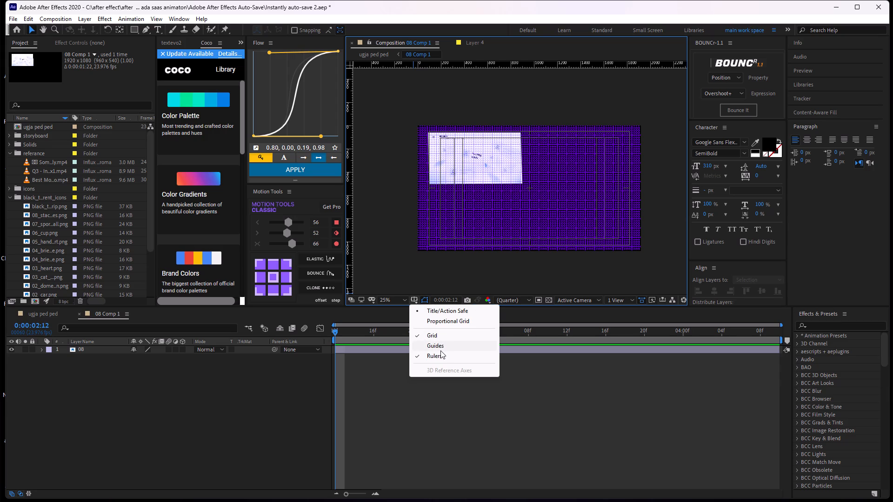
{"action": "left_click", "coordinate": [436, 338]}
Hide the rulers in the 08 Comp 1 composition view.
{"action": "left_click", "coordinate": [414, 300]}
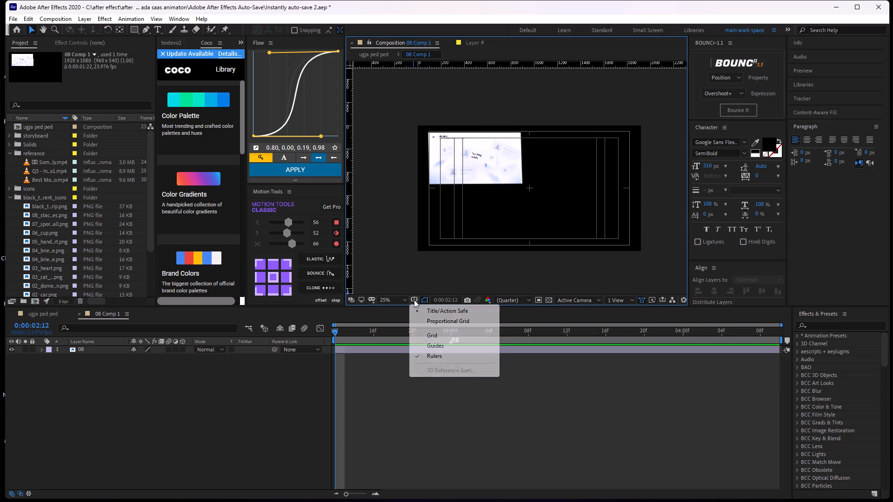
{"action": "left_click", "coordinate": [433, 355]}
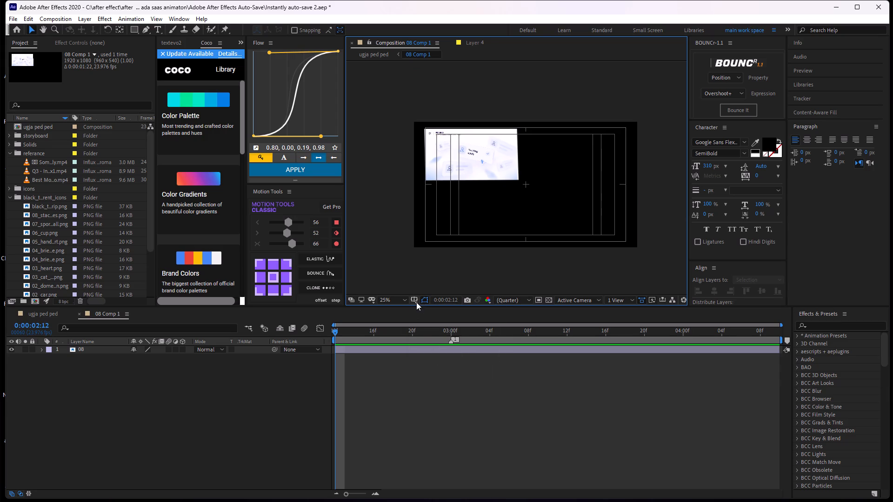
Show the rulers again in the 08 Comp 1 composition view.
{"action": "left_click", "coordinate": [415, 301]}
{"action": "left_click", "coordinate": [432, 357]}
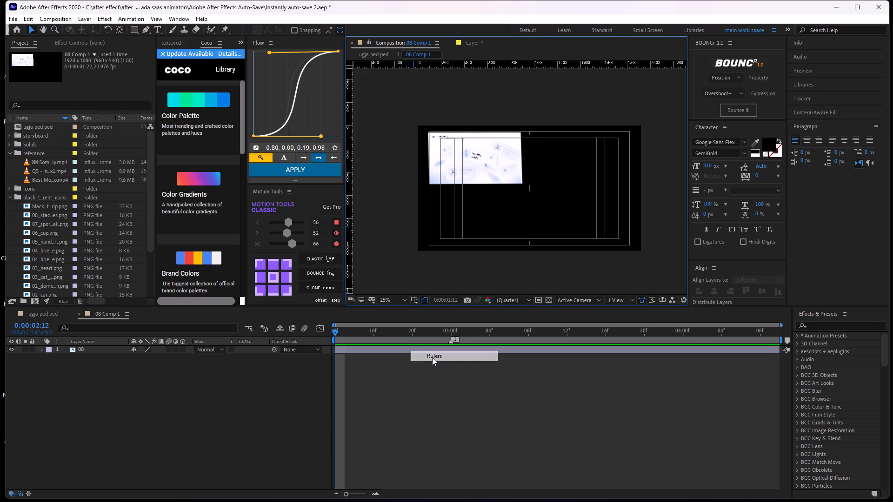
Examine the edges and lower corner of the frame 01 card at several magnifications.
{"action": "scroll", "coordinate": [503, 229], "scroll_direction": "up", "scroll_amount": 2}
{"action": "middle_click_drag", "start_coordinate": [502, 229], "coordinate": [481, 226]}
{"action": "scroll", "coordinate": [481, 226], "scroll_direction": "up", "scroll_amount": 1}
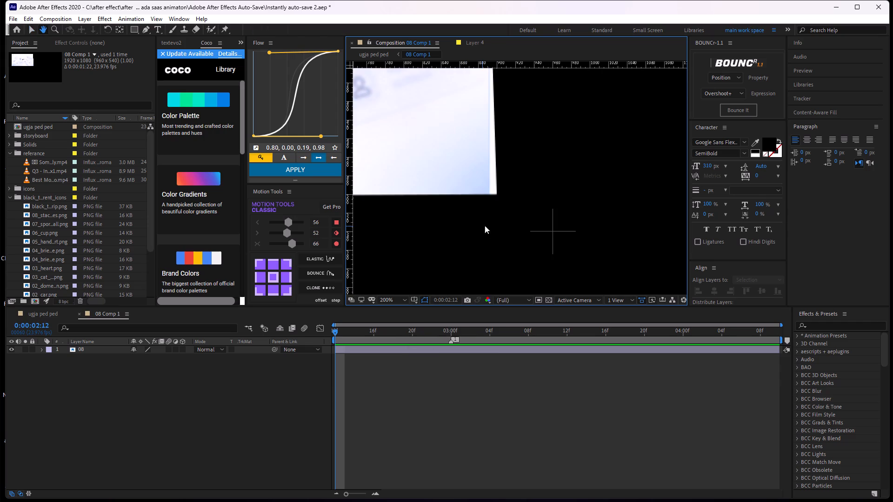
{"action": "scroll", "coordinate": [649, 231], "scroll_direction": "down", "scroll_amount": 1}
{"action": "scroll", "coordinate": [613, 218], "scroll_direction": "down", "scroll_amount": 1}
{"action": "scroll", "coordinate": [606, 222], "scroll_direction": "up", "scroll_amount": 1}
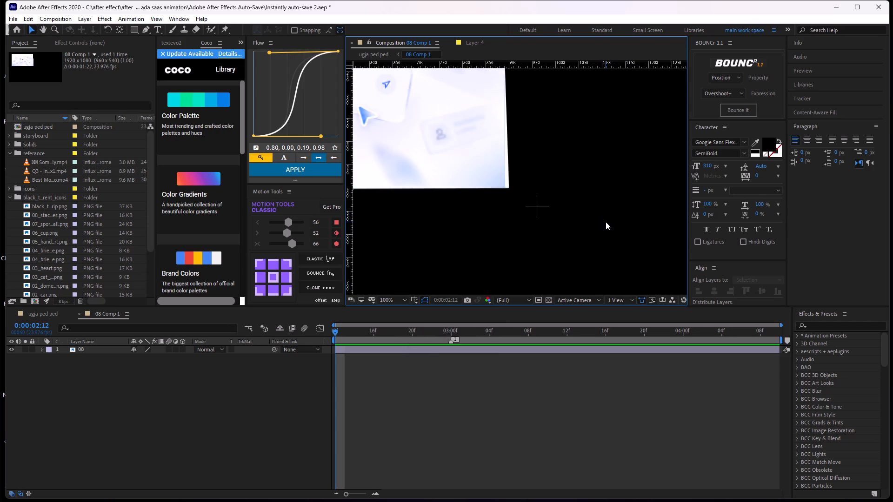
{"action": "scroll", "coordinate": [606, 227], "scroll_direction": "down", "scroll_amount": 3}
{"action": "scroll", "coordinate": [606, 230], "scroll_direction": "up", "scroll_amount": 2}
{"action": "middle_click_drag", "start_coordinate": [504, 174], "coordinate": [496, 156]}
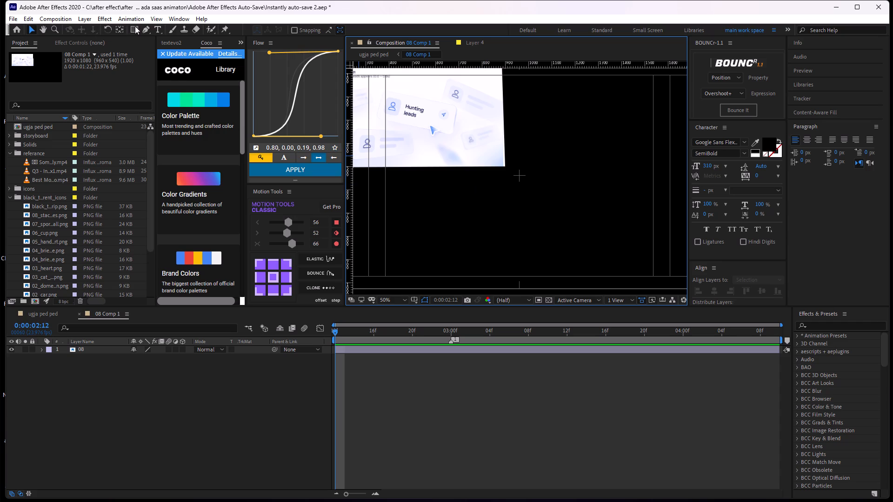
Draw a blue rectangle shape about 770 by 332 px near the composition's centre, overlapping the card's lower corner.
{"action": "left_click", "coordinate": [135, 26]}
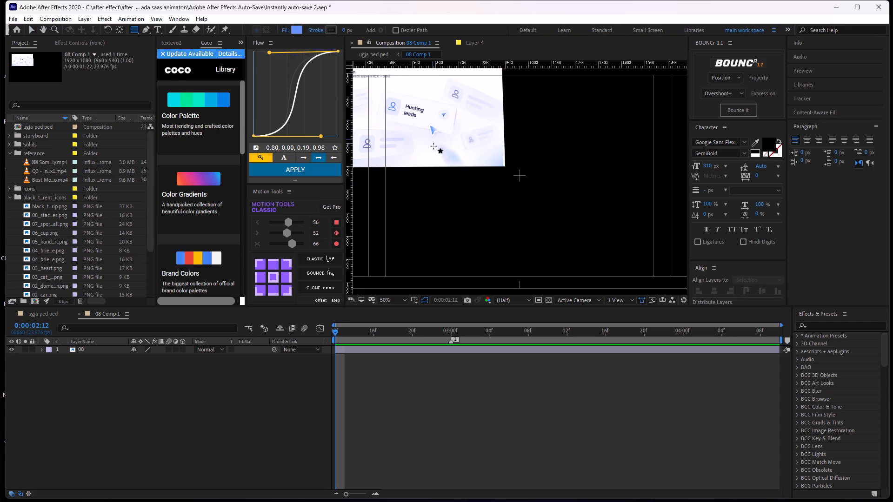
{"action": "left_click_drag", "start_coordinate": [430, 139], "coordinate": [504, 186]}
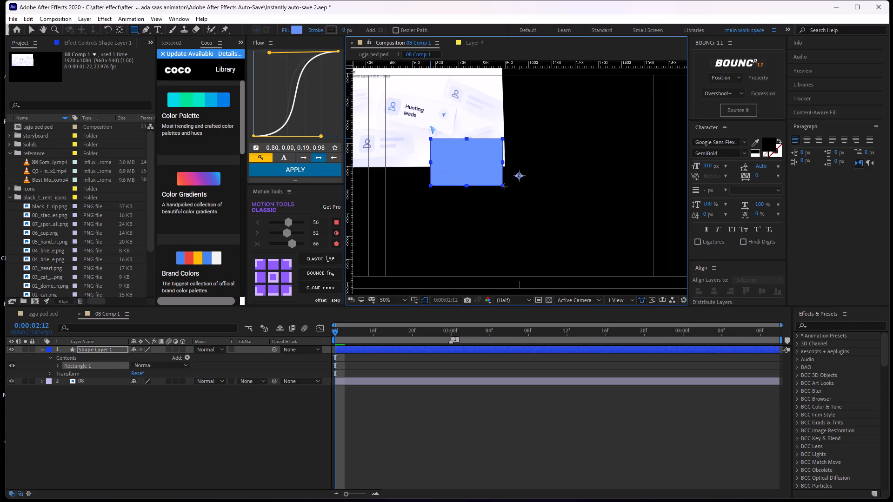
{"action": "left_click_drag", "start_coordinate": [504, 186], "coordinate": [611, 215]}
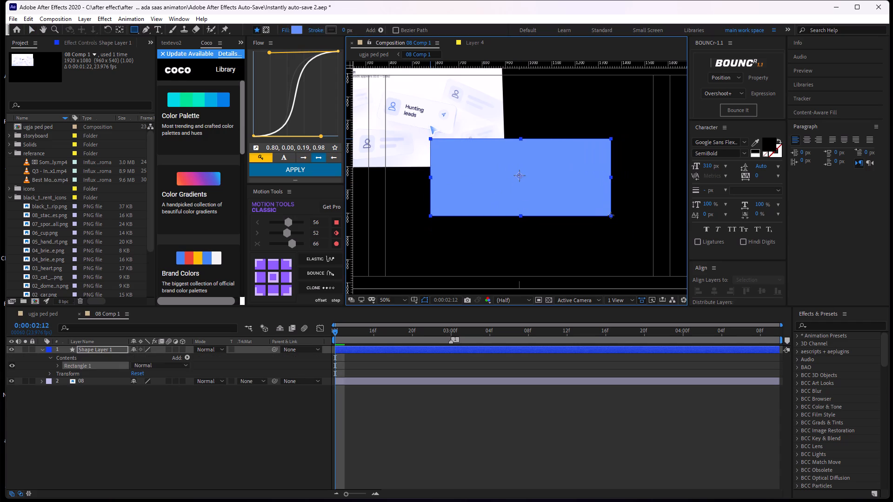
{"action": "left_click_drag", "start_coordinate": [611, 215], "coordinate": [610, 215]}
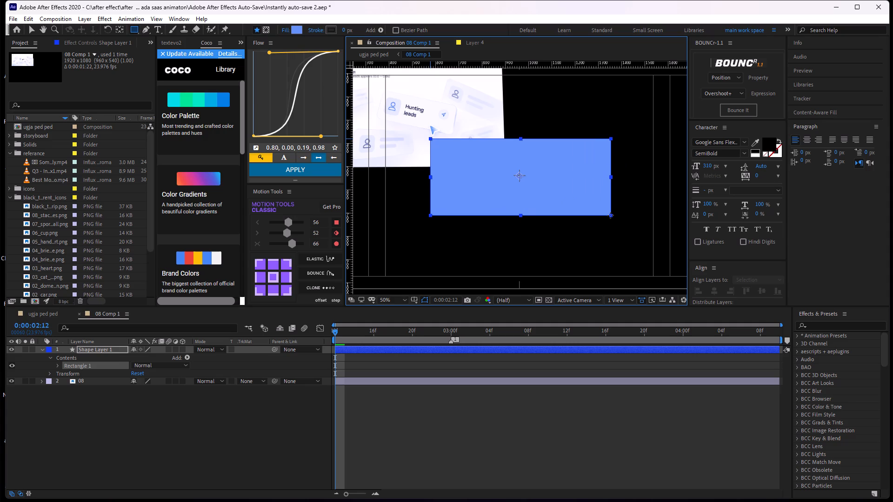
{"action": "left_click_drag", "start_coordinate": [610, 215], "coordinate": [607, 217]}
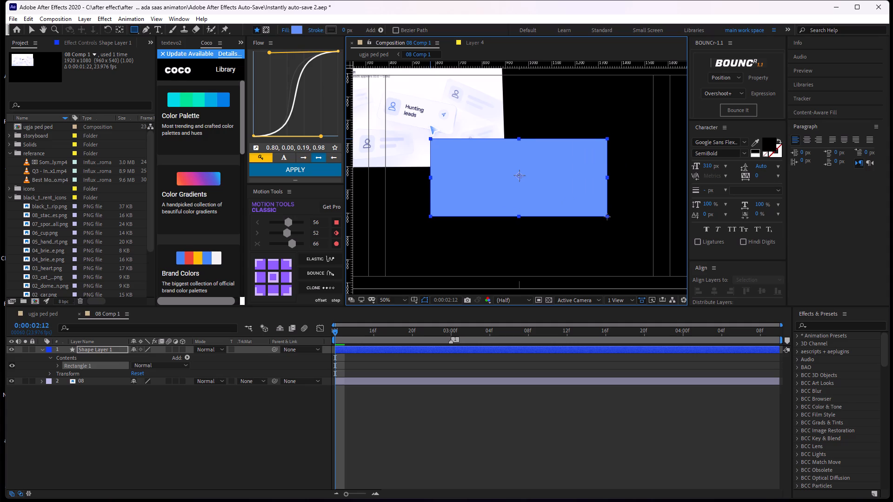
{"action": "left_click_drag", "start_coordinate": [607, 217], "coordinate": [612, 214]}
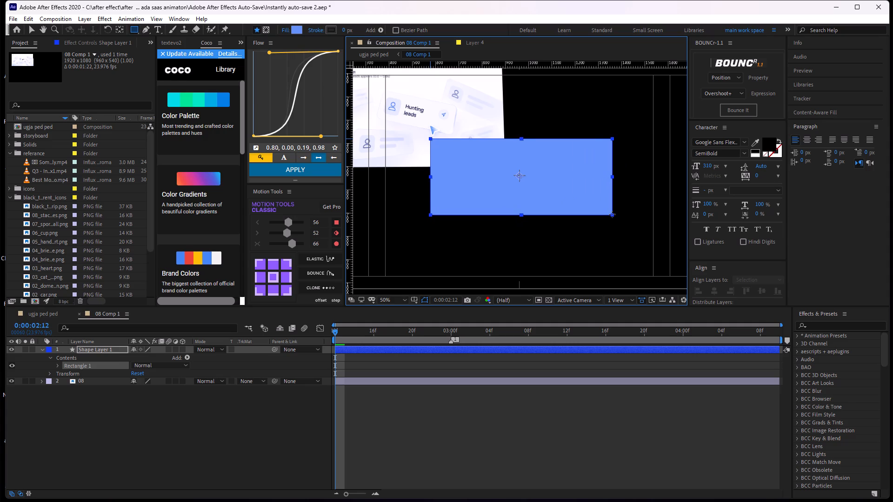
{"action": "left_click_drag", "start_coordinate": [612, 214], "coordinate": [609, 216]}
Widen the composition viewer slightly.
{"action": "left_click", "coordinate": [571, 303]}
{"action": "left_click", "coordinate": [571, 303]}
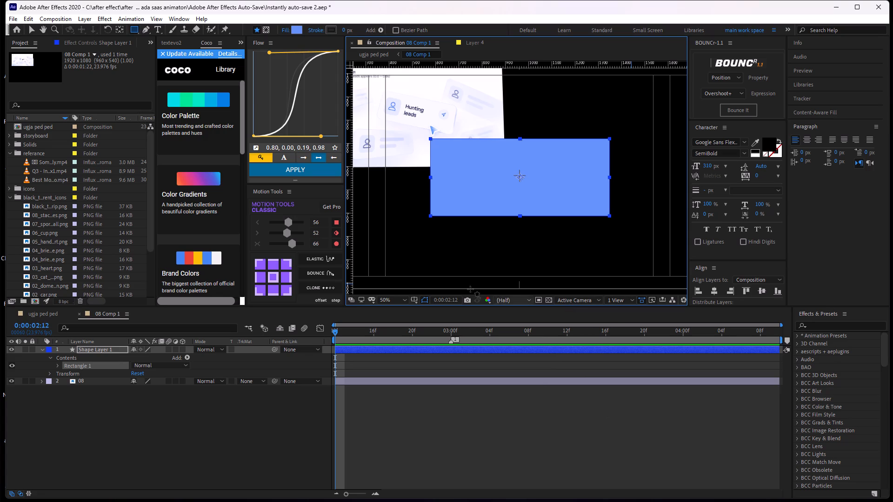
{"action": "left_click_drag", "start_coordinate": [687, 270], "coordinate": [693, 270]}
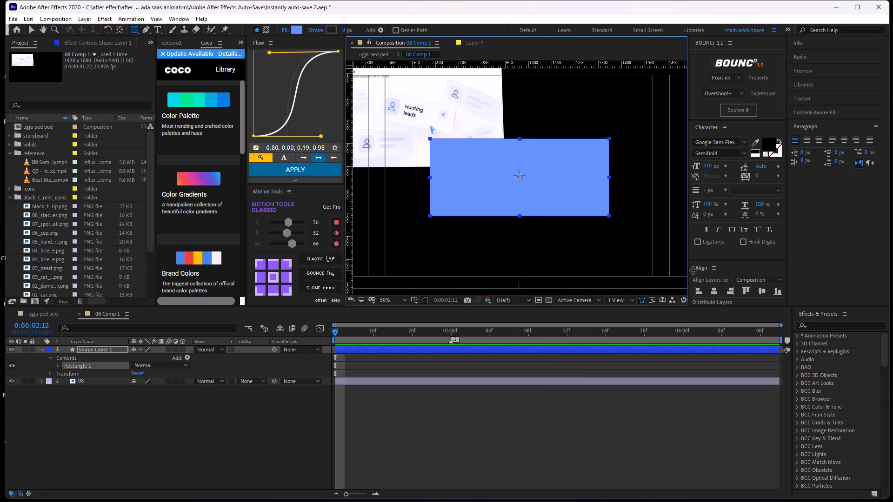
{"action": "left_click_drag", "start_coordinate": [693, 270], "coordinate": [709, 276]}
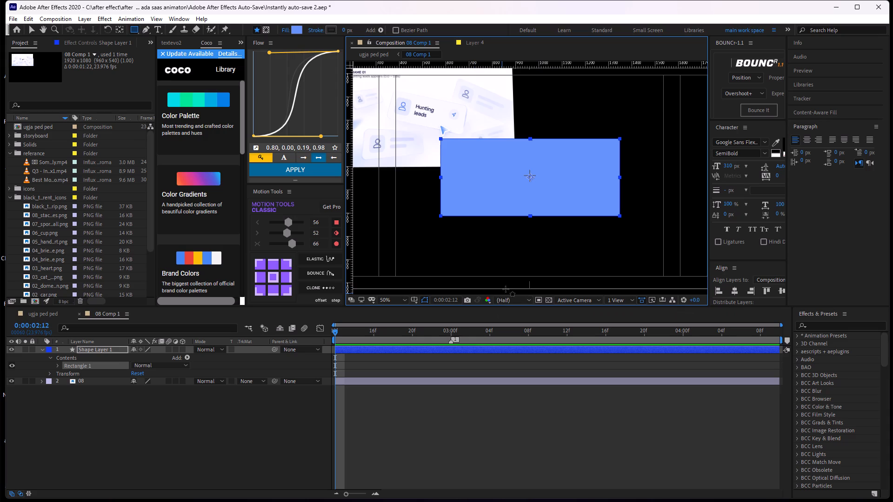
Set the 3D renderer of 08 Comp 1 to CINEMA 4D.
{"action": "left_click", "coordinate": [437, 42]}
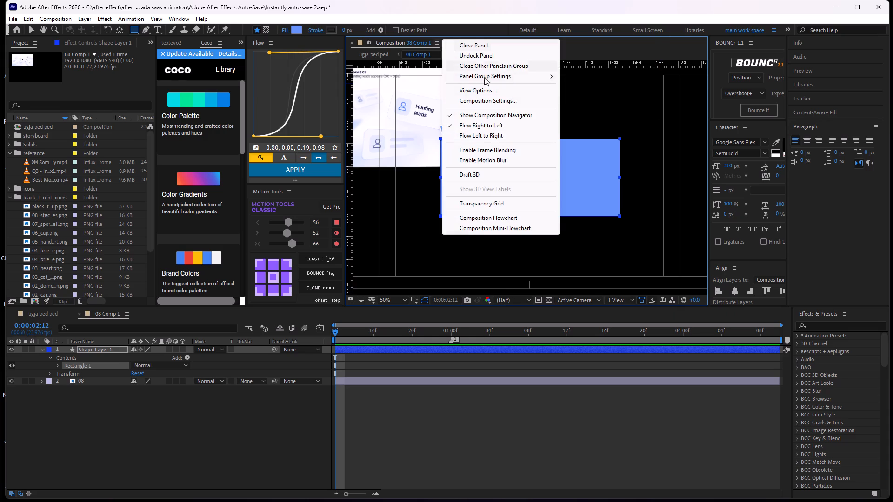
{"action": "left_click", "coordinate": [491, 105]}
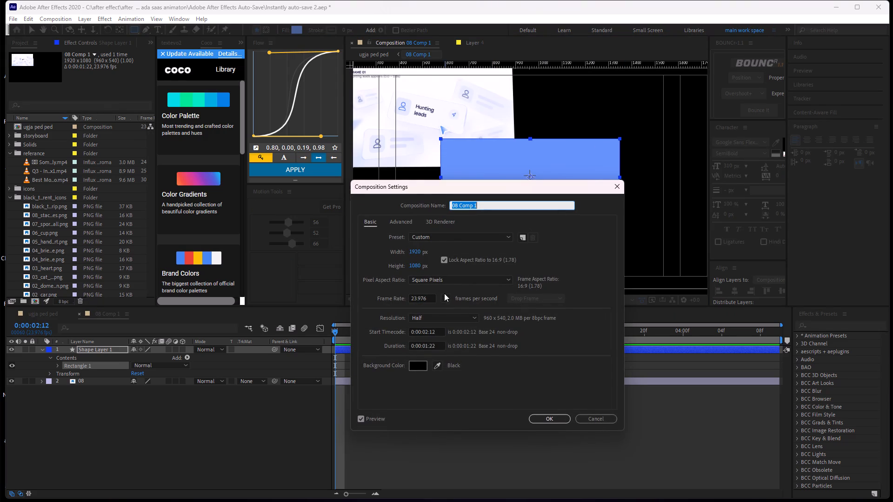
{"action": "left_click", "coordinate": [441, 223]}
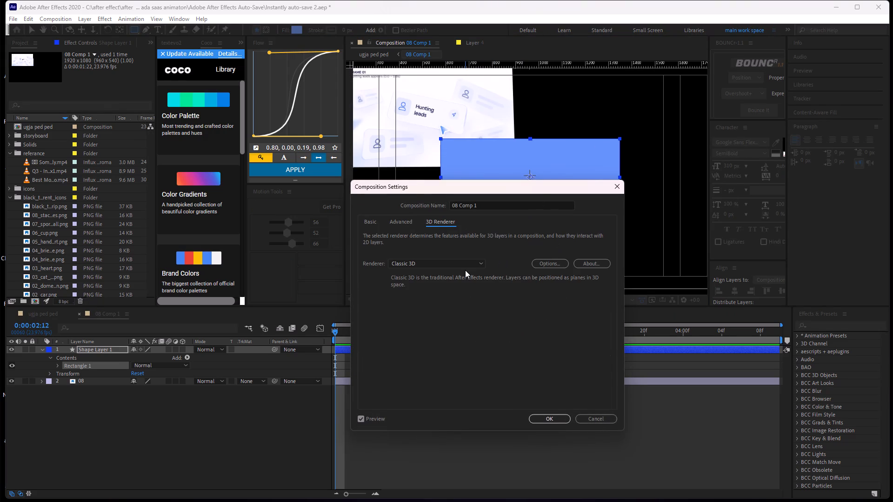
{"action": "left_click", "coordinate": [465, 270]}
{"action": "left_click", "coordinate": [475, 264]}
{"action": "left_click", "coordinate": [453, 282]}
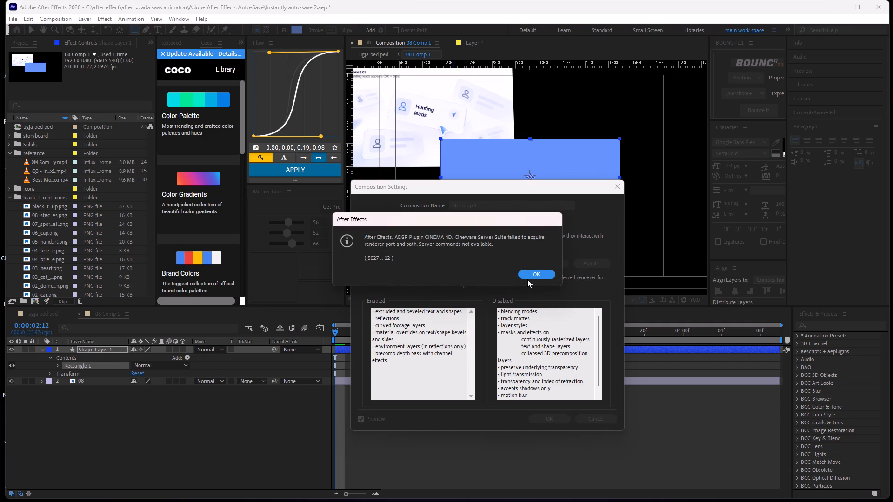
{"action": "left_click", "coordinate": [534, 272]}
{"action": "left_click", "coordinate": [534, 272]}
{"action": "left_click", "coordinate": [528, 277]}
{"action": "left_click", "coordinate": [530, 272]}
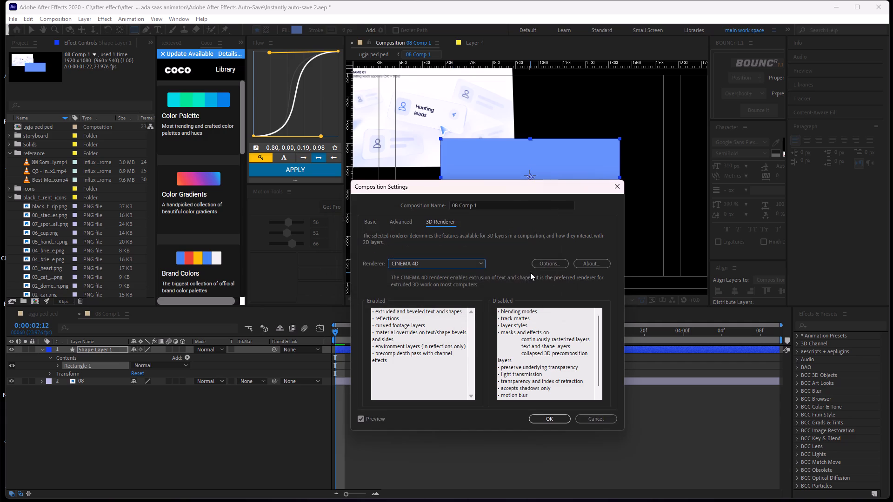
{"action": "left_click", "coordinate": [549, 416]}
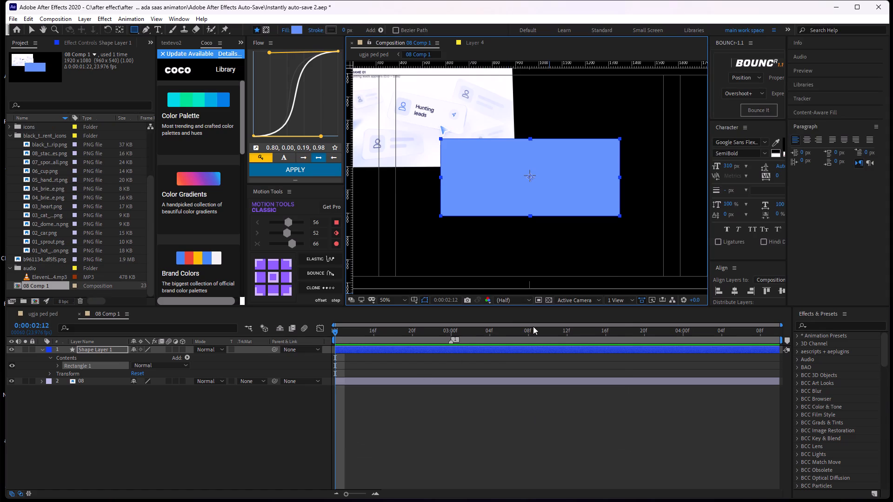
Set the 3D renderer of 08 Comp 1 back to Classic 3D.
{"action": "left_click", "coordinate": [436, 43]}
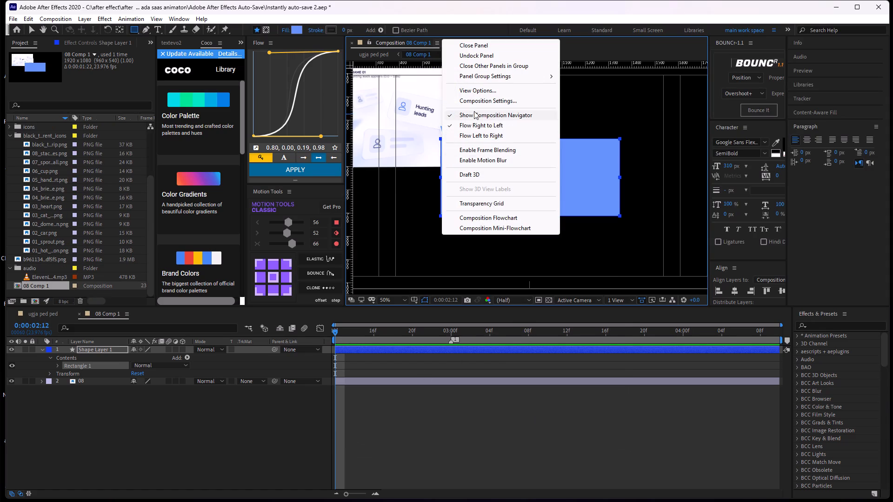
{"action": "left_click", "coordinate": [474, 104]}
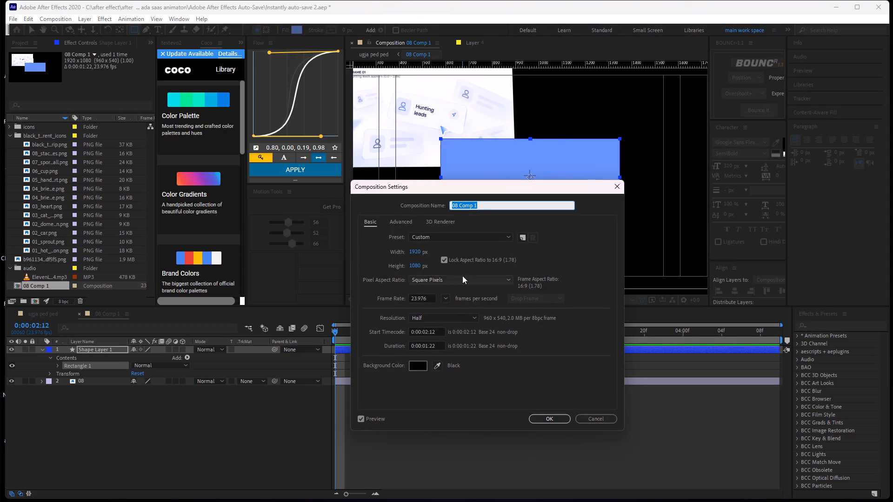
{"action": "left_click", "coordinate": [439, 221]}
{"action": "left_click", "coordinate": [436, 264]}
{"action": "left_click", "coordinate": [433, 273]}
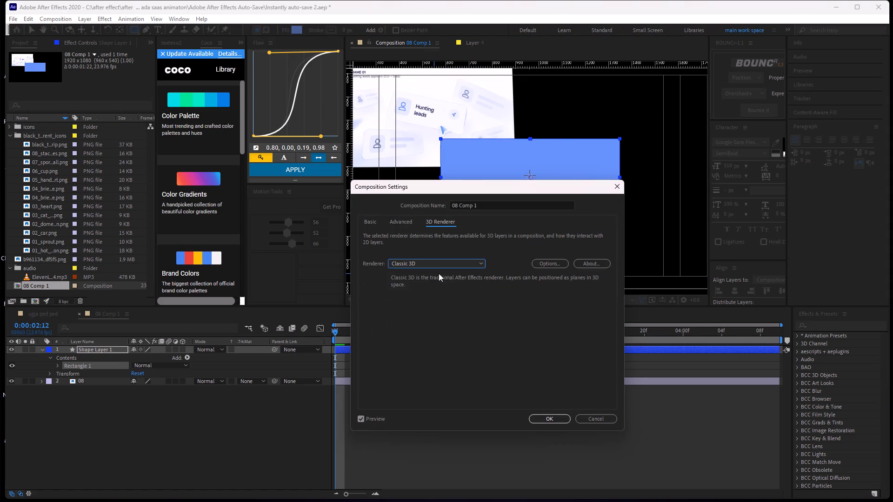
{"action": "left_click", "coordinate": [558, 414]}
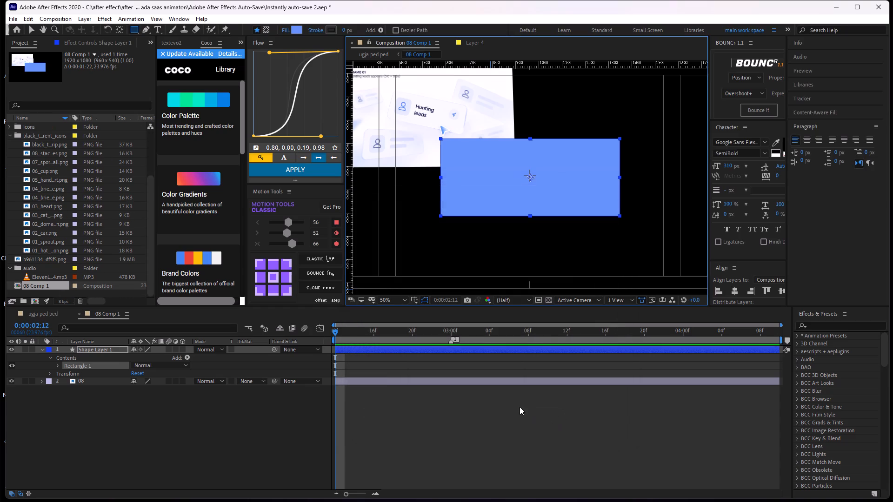
Examine the rectangle's path and stroke properties in Shape Layer 1, then collapse the layer.
{"action": "left_click", "coordinate": [520, 407]}
{"action": "left_click", "coordinate": [360, 349]}
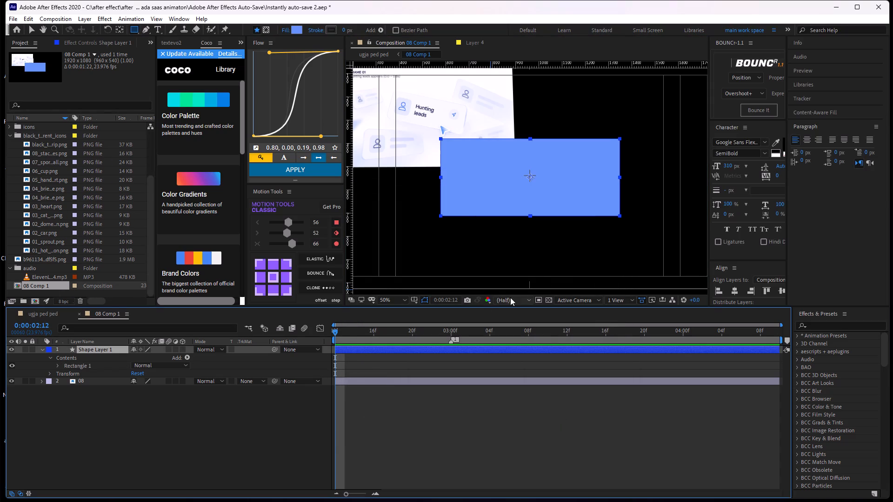
{"action": "left_click", "coordinate": [58, 366]}
{"action": "left_click", "coordinate": [67, 376]}
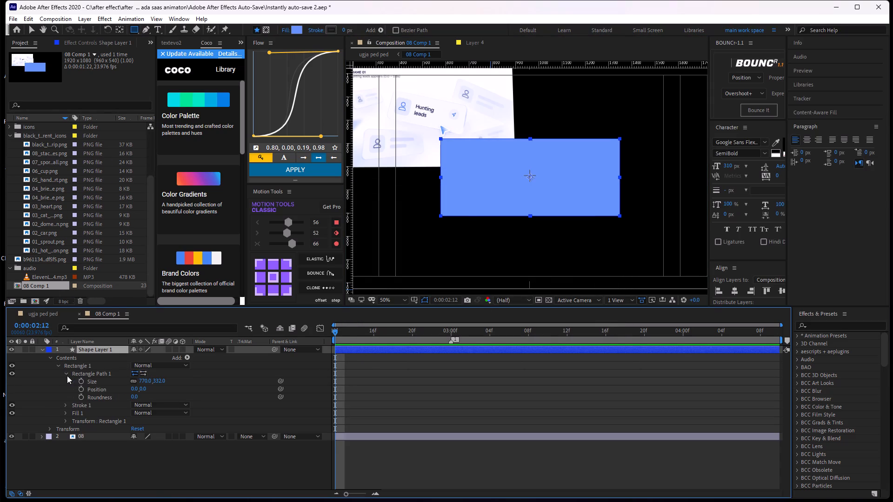
{"action": "left_click", "coordinate": [68, 405]}
{"action": "left_click", "coordinate": [64, 405]}
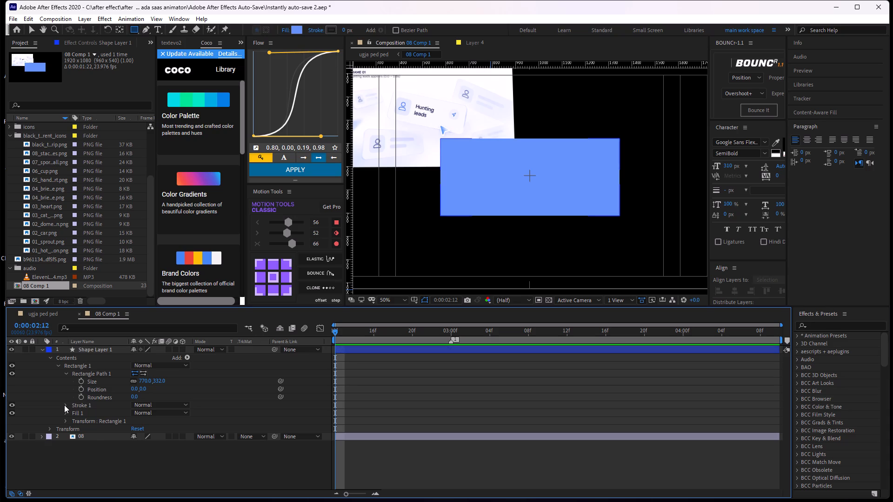
{"action": "scroll", "coordinate": [178, 435], "scroll_direction": "down", "scroll_amount": 1}
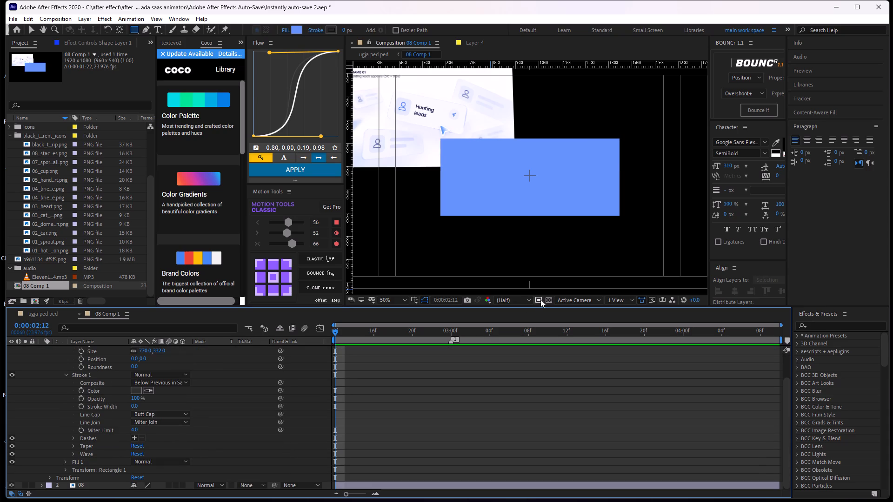
{"action": "left_click", "coordinate": [586, 305]}
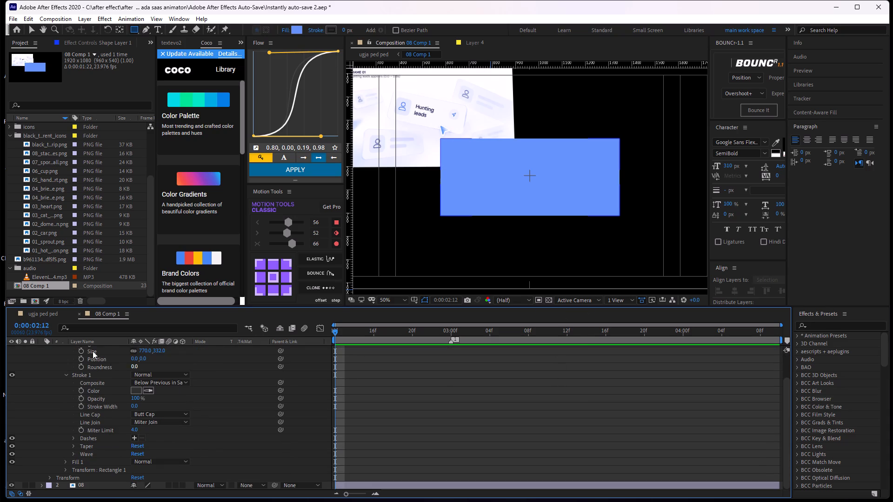
{"action": "scroll", "coordinate": [83, 369], "scroll_direction": "down", "scroll_amount": 1}
{"action": "scroll", "coordinate": [83, 369], "scroll_direction": "up", "scroll_amount": 2}
{"action": "left_click", "coordinate": [42, 351]}
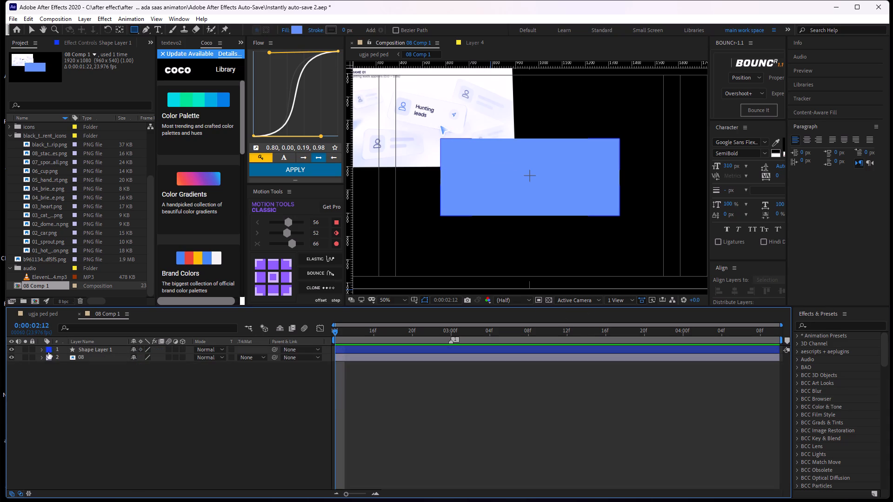
Examine the blue rectangle and its overlap with the frame 01 card at different magnifications.
{"action": "scroll", "coordinate": [503, 155], "scroll_direction": "up", "scroll_amount": 1}
{"action": "scroll", "coordinate": [513, 174], "scroll_direction": "down", "scroll_amount": 1}
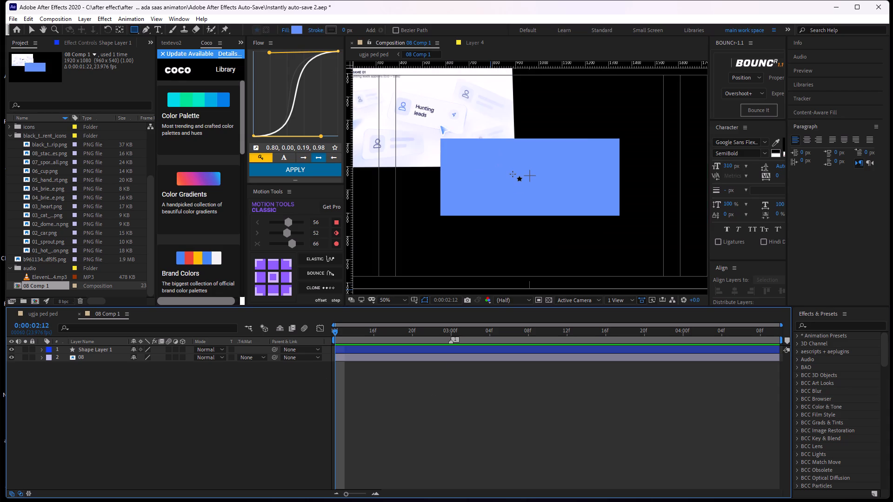
{"action": "left_click", "coordinate": [439, 345]}
{"action": "middle_click_drag", "start_coordinate": [429, 190], "coordinate": [433, 215]}
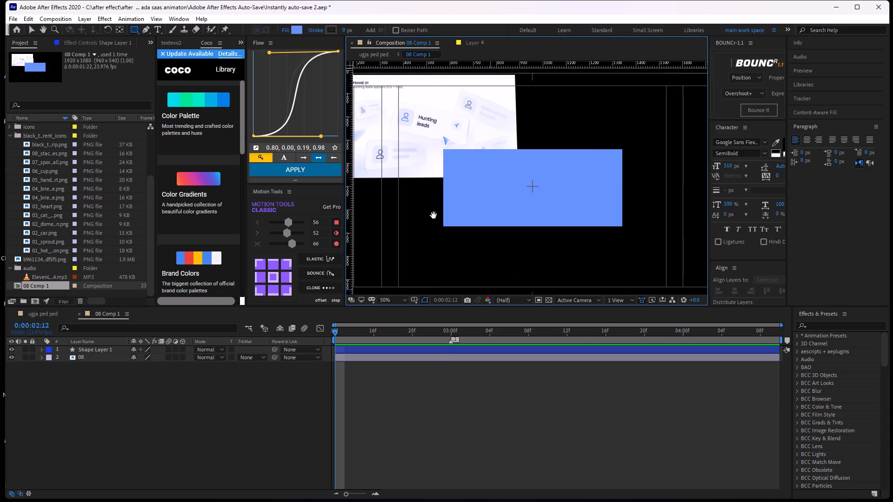
{"action": "middle_click_drag", "start_coordinate": [433, 215], "coordinate": [435, 212]}
{"action": "scroll", "coordinate": [438, 196], "scroll_direction": "up", "scroll_amount": 1}
{"action": "middle_click_drag", "start_coordinate": [439, 190], "coordinate": [510, 204]}
{"action": "scroll", "coordinate": [450, 181], "scroll_direction": "down", "scroll_amount": 1}
{"action": "scroll", "coordinate": [541, 182], "scroll_direction": "up", "scroll_amount": 1}
{"action": "middle_click_drag", "start_coordinate": [541, 182], "coordinate": [490, 180]}
{"action": "scroll", "coordinate": [495, 176], "scroll_direction": "down", "scroll_amount": 1}
{"action": "middle_click_drag", "start_coordinate": [610, 200], "coordinate": [589, 193]}
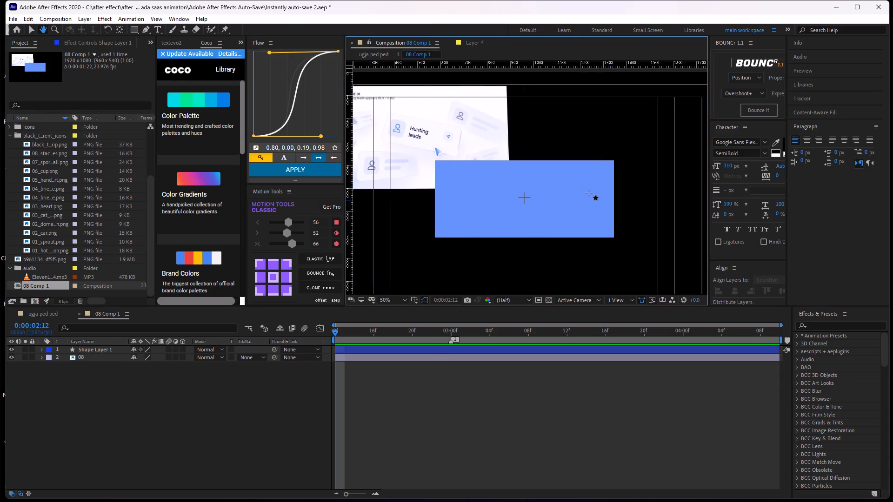
{"action": "middle_click_drag", "start_coordinate": [589, 193], "coordinate": [588, 193]}
Set the roundness of the blue rectangle in Shape Layer 1 to 50, then collapse the layer.
{"action": "left_click", "coordinate": [462, 372]}
{"action": "left_click", "coordinate": [387, 350]}
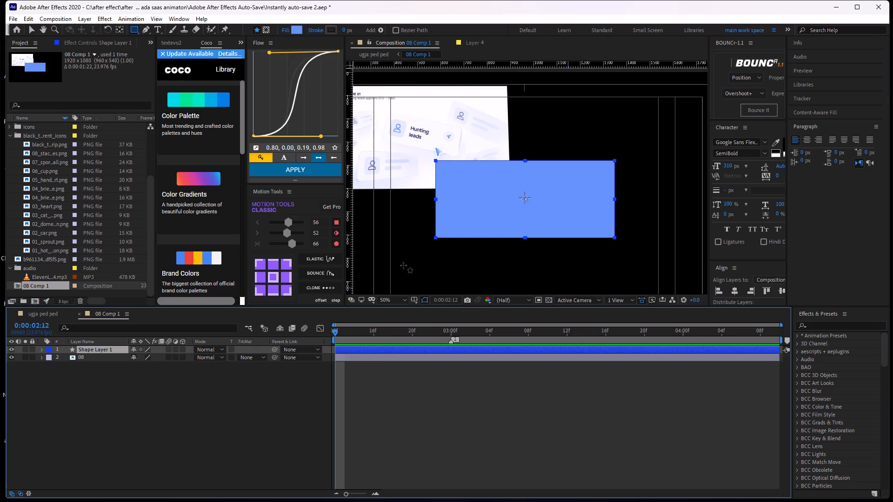
{"action": "left_click", "coordinate": [40, 350]}
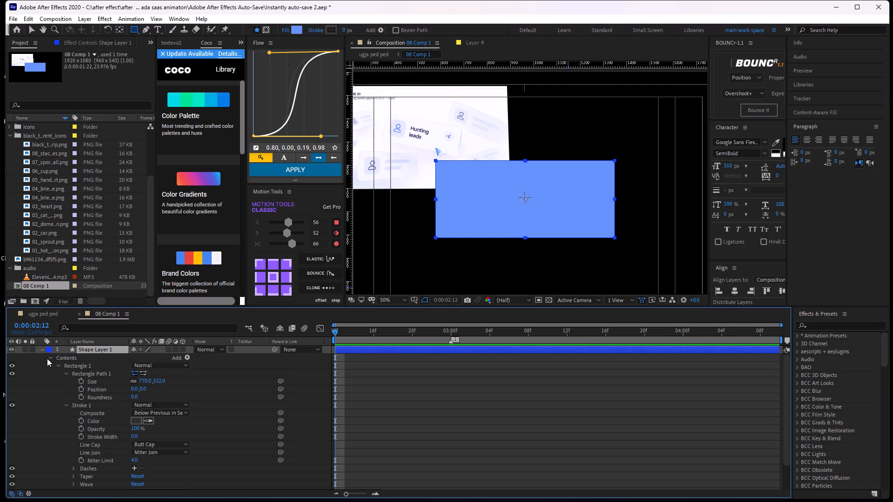
{"action": "left_click_drag", "start_coordinate": [133, 395], "coordinate": [135, 396]}
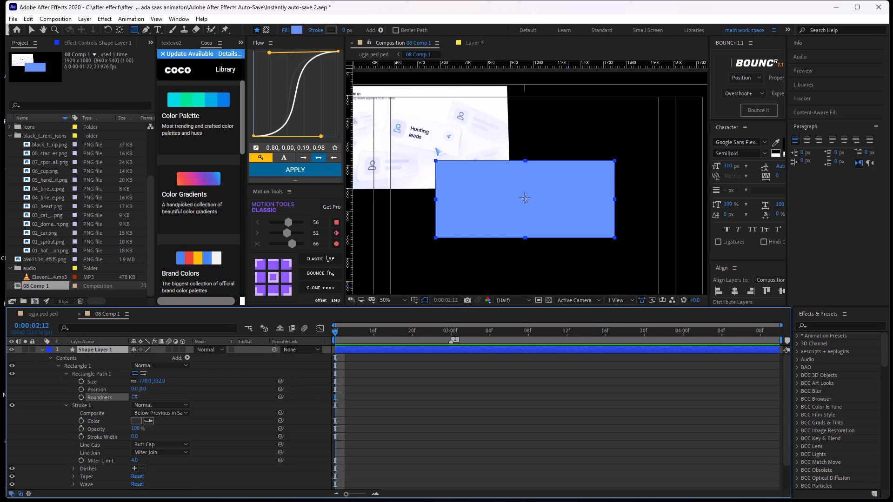
{"action": "left_click_drag", "start_coordinate": [135, 396], "coordinate": [144, 398]}
{"action": "left_click", "coordinate": [137, 396]}
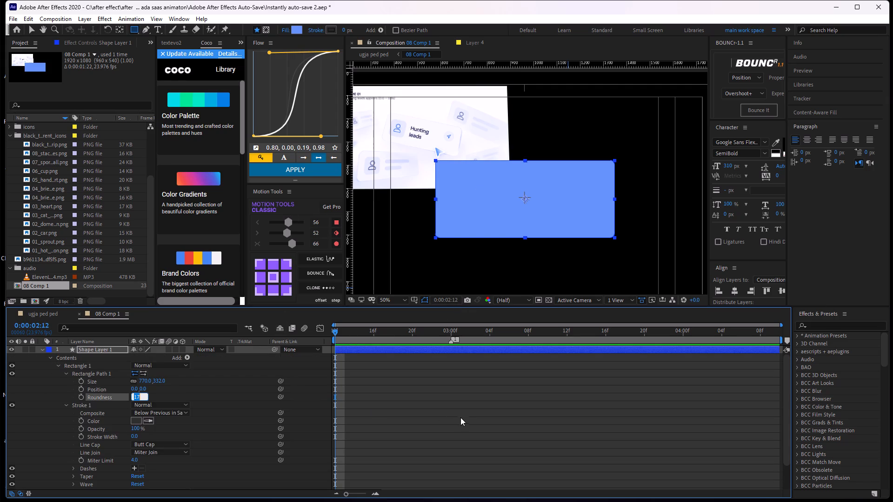
{"action": "type", "text": "50"}
{"action": "key", "text": "Return"}
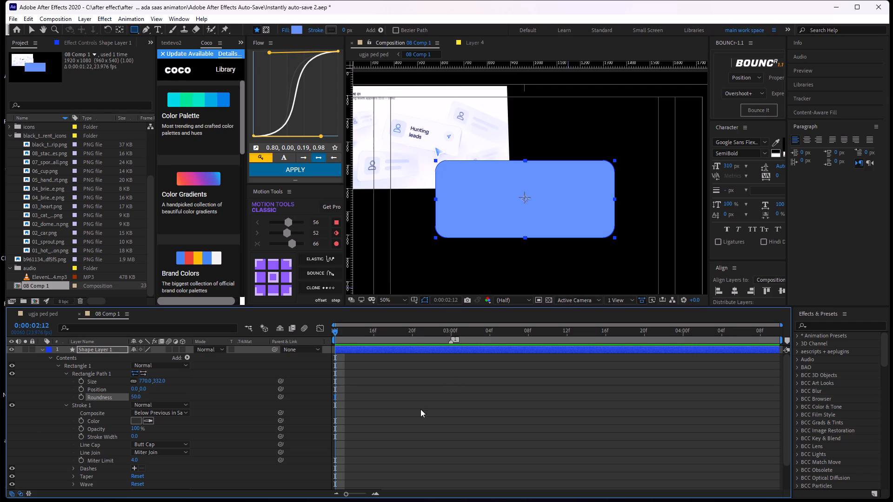
{"action": "left_click", "coordinate": [411, 413]}
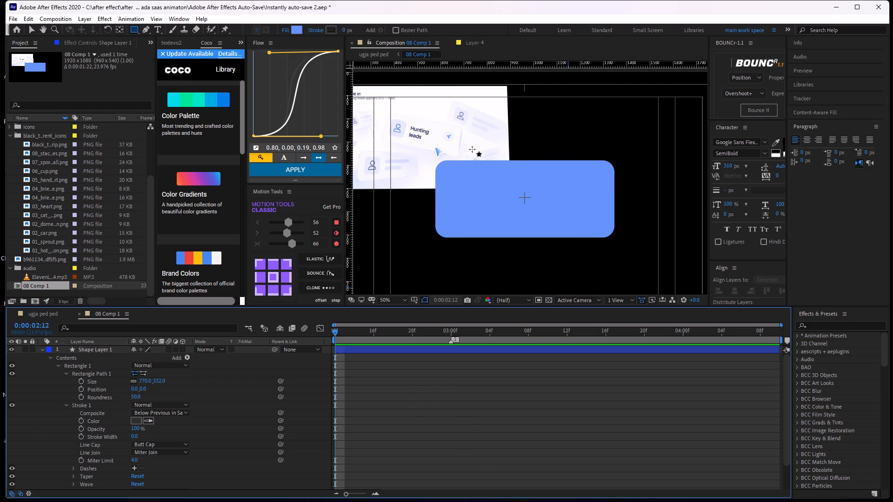
{"action": "left_click", "coordinate": [42, 350]}
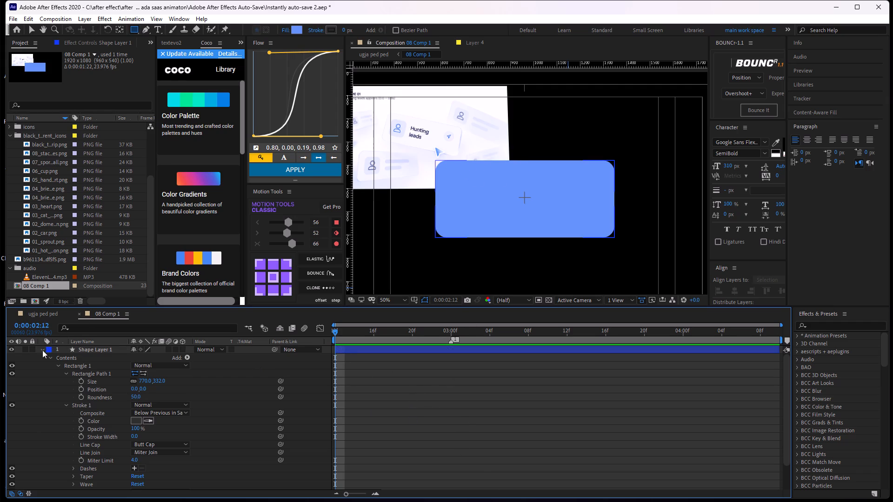
Draw a roughly square rectangle on its own shape layer inside the left part of the rounded blue card.
{"action": "scroll", "coordinate": [495, 152], "scroll_direction": "up", "scroll_amount": 1}
{"action": "middle_click_drag", "start_coordinate": [528, 163], "coordinate": [634, 215]}
{"action": "middle_click_drag", "start_coordinate": [505, 167], "coordinate": [524, 155]}
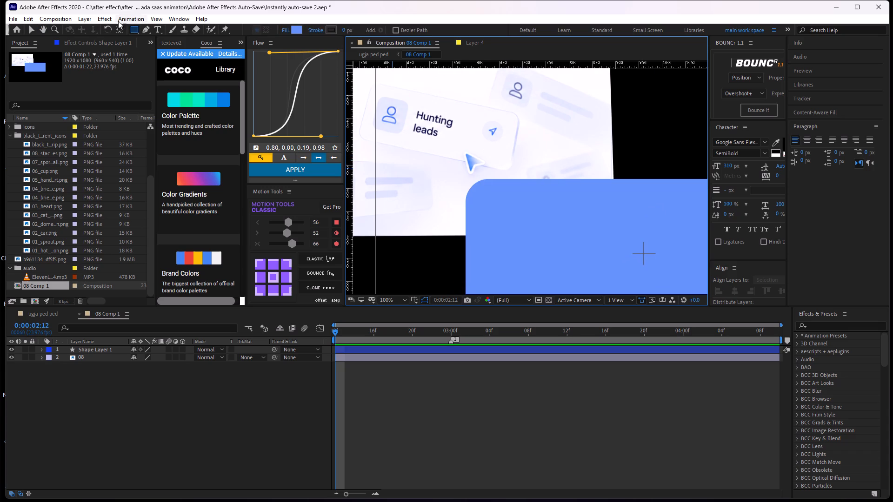
{"action": "middle_click_drag", "start_coordinate": [591, 227], "coordinate": [546, 181]}
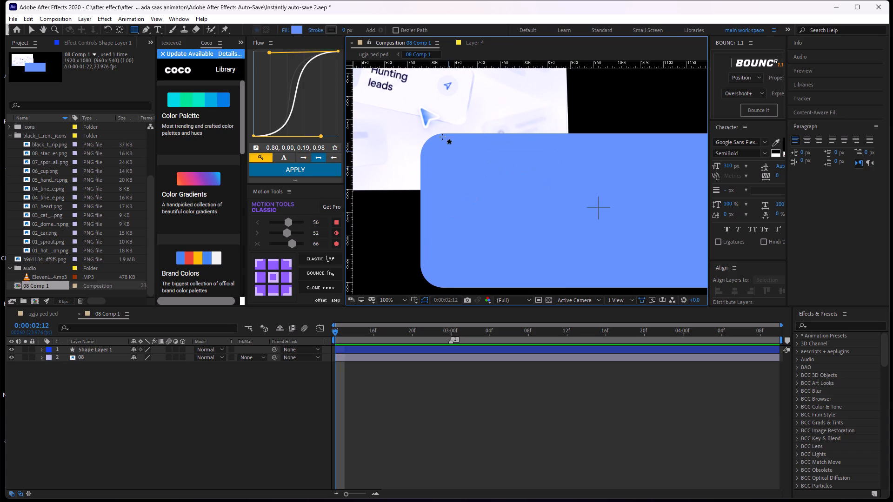
{"action": "scroll", "coordinate": [467, 131], "scroll_direction": "up", "scroll_amount": 1}
{"action": "scroll", "coordinate": [467, 131], "scroll_direction": "down", "scroll_amount": 1}
{"action": "middle_click_drag", "start_coordinate": [467, 131], "coordinate": [493, 165]}
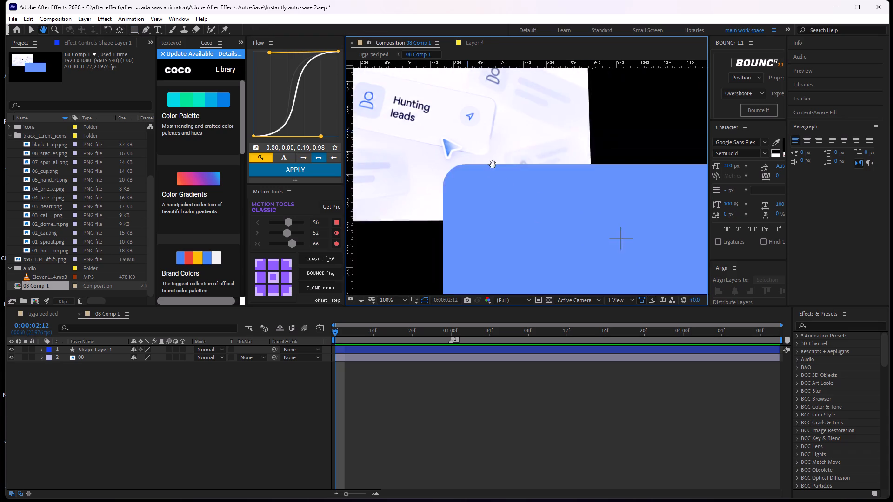
{"action": "middle_click_drag", "start_coordinate": [493, 165], "coordinate": [510, 153]}
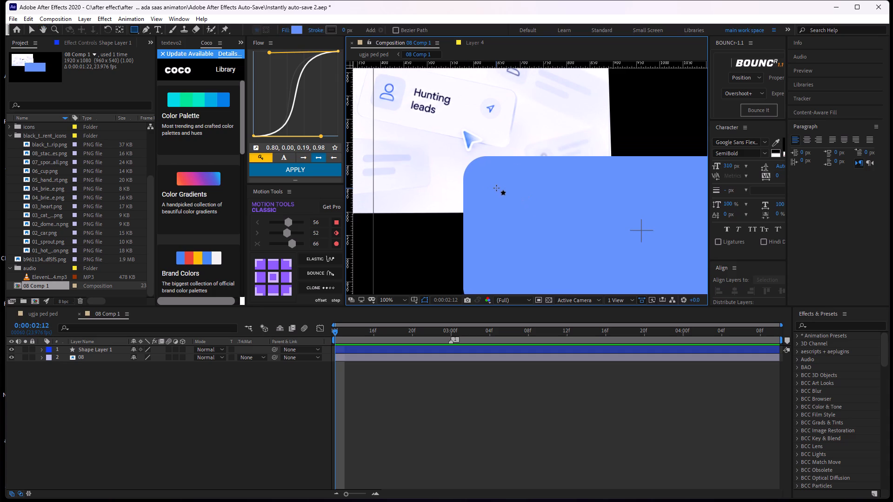
{"action": "left_click_drag", "start_coordinate": [496, 187], "coordinate": [577, 264]}
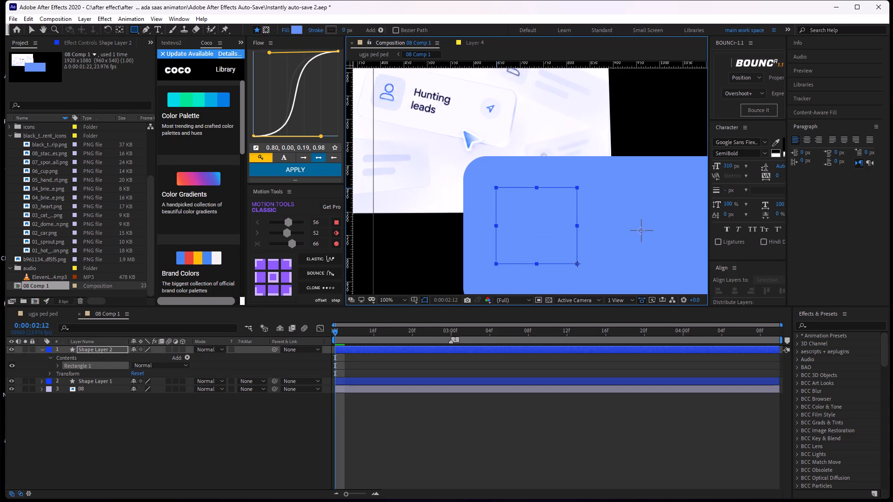
{"action": "left_click_drag", "start_coordinate": [577, 264], "coordinate": [579, 273]}
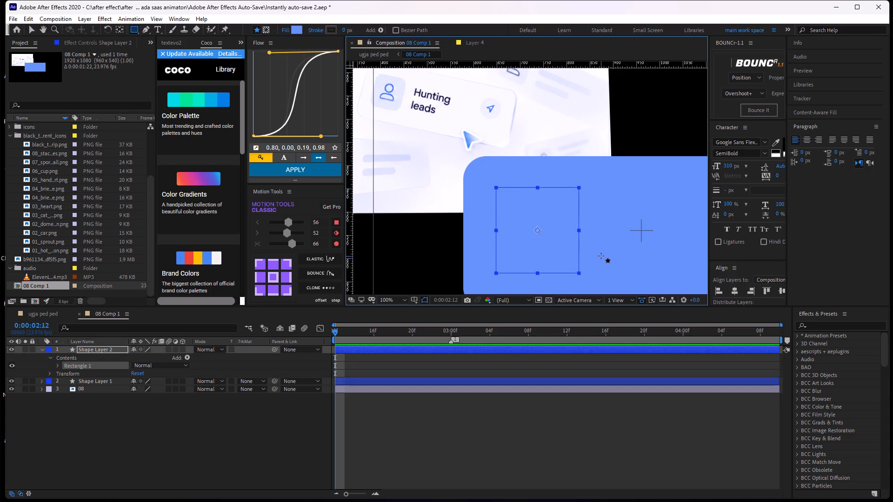
{"action": "middle_click_drag", "start_coordinate": [601, 256], "coordinate": [541, 209]}
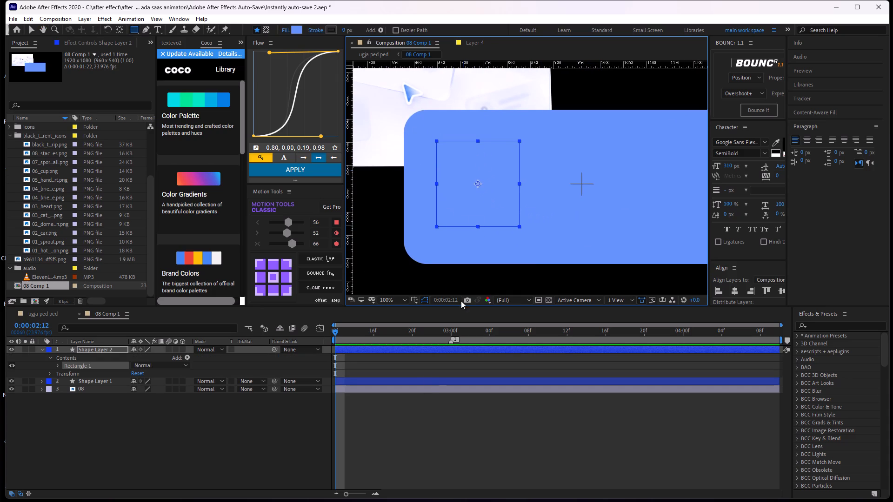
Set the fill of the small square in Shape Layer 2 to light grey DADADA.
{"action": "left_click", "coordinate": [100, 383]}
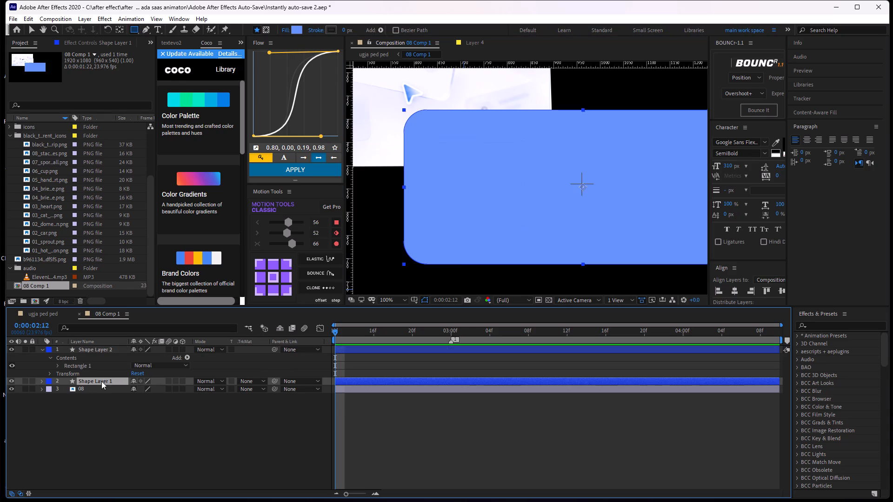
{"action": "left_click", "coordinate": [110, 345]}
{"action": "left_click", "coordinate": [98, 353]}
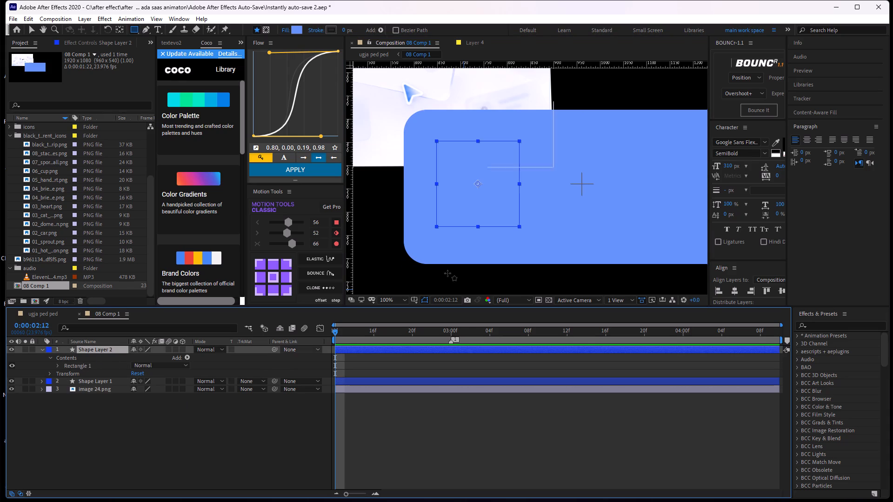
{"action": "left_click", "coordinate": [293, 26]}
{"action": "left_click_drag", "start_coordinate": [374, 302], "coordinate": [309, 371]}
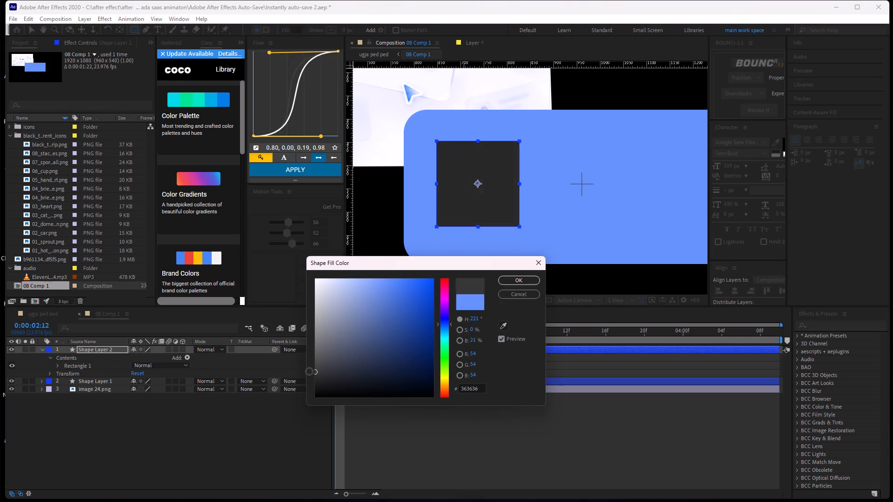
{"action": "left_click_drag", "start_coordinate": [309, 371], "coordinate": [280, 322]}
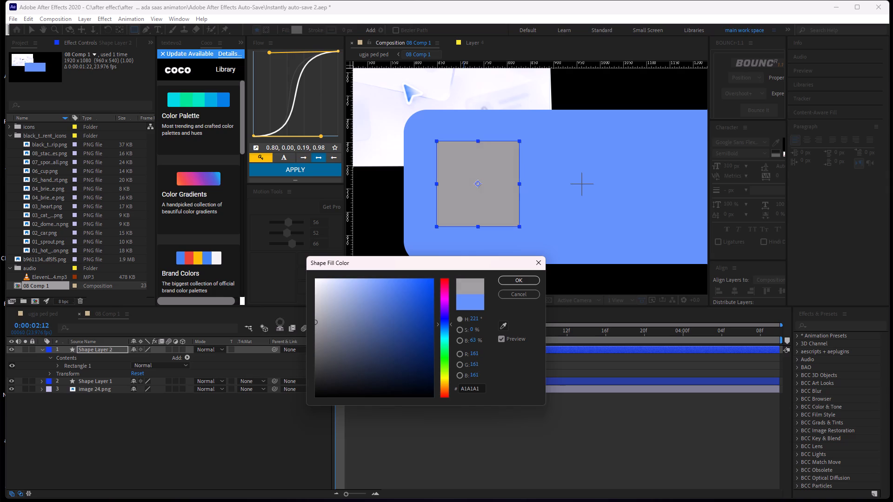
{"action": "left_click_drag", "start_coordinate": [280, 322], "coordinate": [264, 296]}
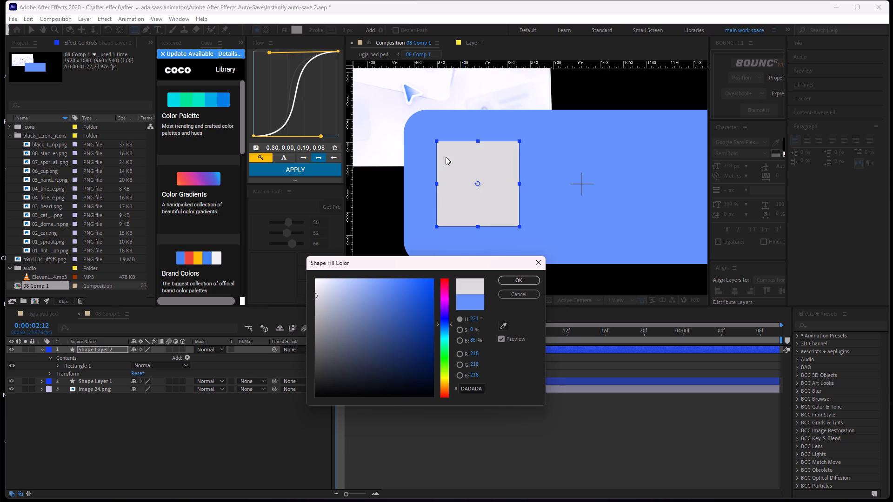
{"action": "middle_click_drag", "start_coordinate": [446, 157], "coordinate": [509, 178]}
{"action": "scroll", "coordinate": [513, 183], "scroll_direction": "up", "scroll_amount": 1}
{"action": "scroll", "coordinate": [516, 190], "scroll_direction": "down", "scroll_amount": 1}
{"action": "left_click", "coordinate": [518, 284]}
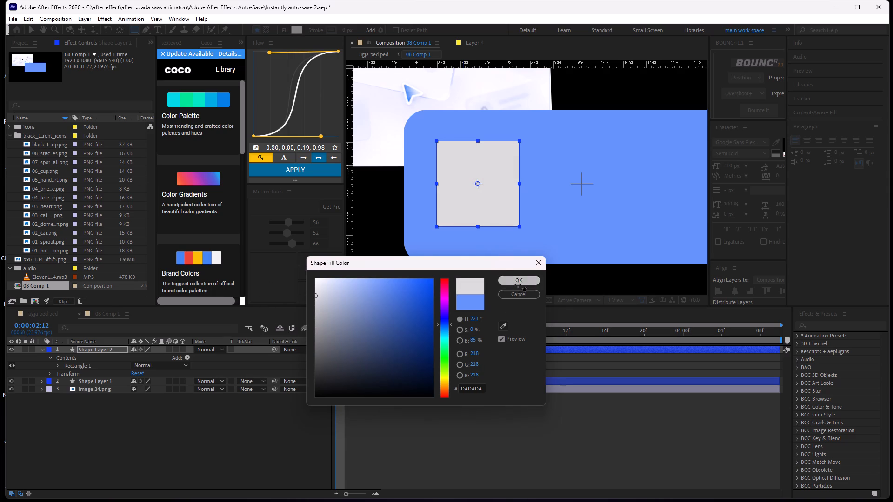
Fill the small square with the pale blue E2E8FE sampled from the person icon's tile on the Hunting leads card.
{"action": "middle_click_drag", "start_coordinate": [466, 167], "coordinate": [533, 198]}
{"action": "scroll", "coordinate": [533, 198], "scroll_direction": "up", "scroll_amount": 1}
{"action": "scroll", "coordinate": [533, 198], "scroll_direction": "down", "scroll_amount": 1}
{"action": "middle_click_drag", "start_coordinate": [526, 186], "coordinate": [551, 236]}
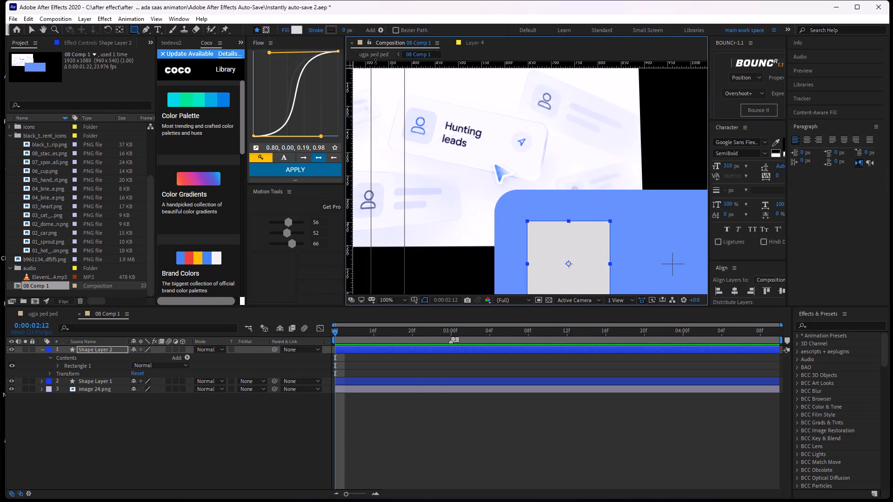
{"action": "left_click", "coordinate": [290, 29]}
{"action": "left_click", "coordinate": [300, 26]}
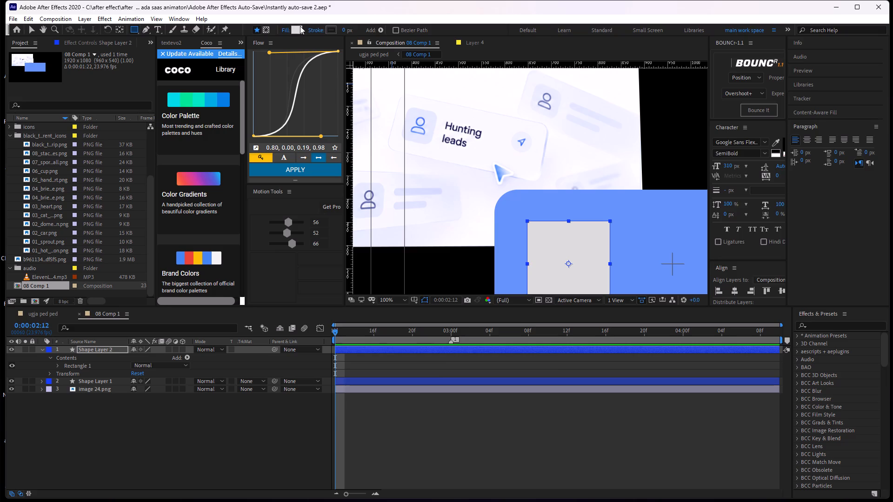
{"action": "left_click", "coordinate": [503, 330]}
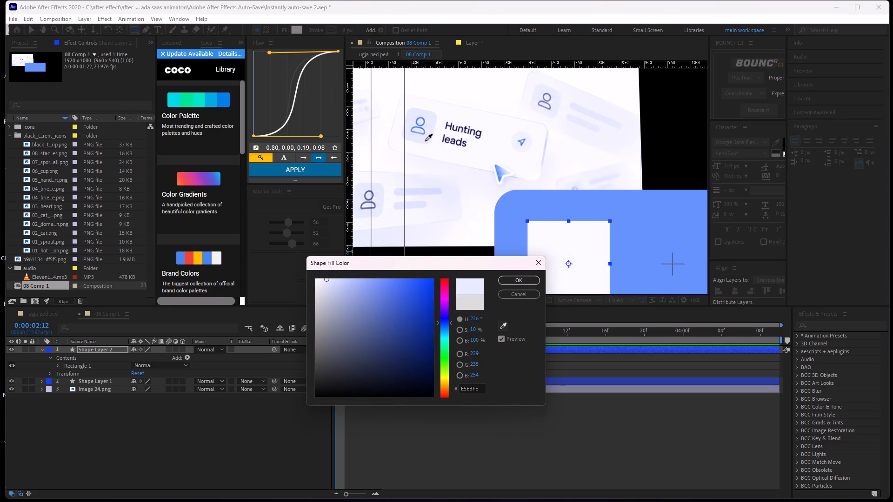
{"action": "left_click", "coordinate": [426, 137]}
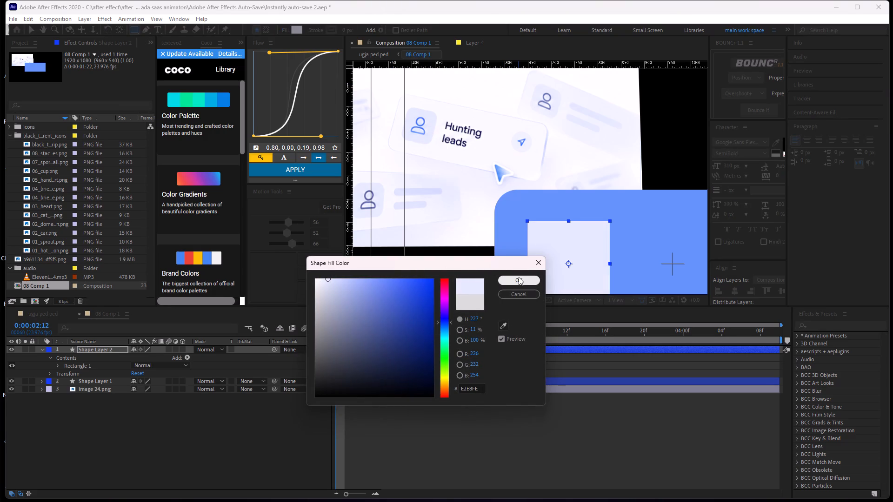
{"action": "left_click", "coordinate": [519, 278]}
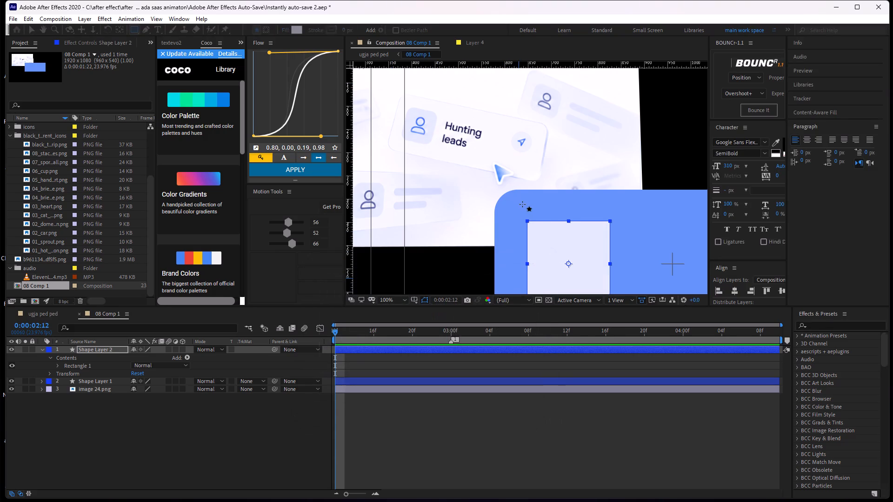
Fill the large rounded card in Shape Layer 1 with the near-white sampled from the Hunting leads card's background.
{"action": "middle_click_drag", "start_coordinate": [600, 162], "coordinate": [514, 146]}
{"action": "scroll", "coordinate": [577, 156], "scroll_direction": "up", "scroll_amount": 1}
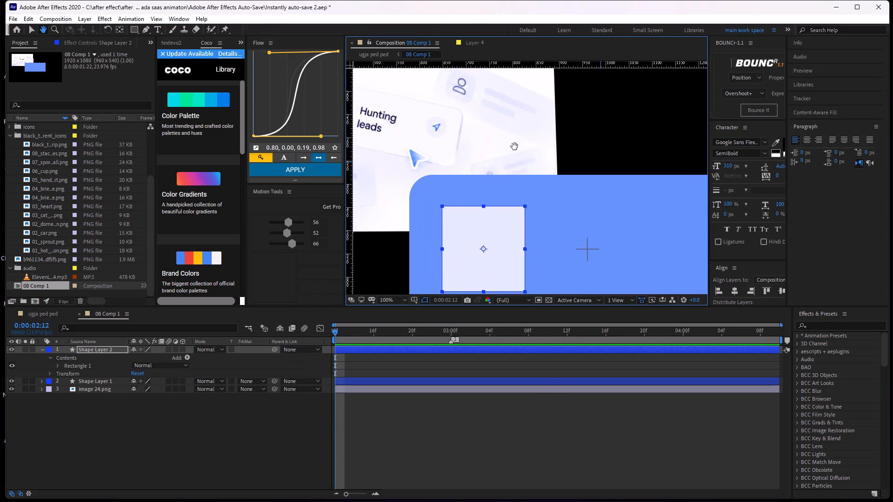
{"action": "middle_click_drag", "start_coordinate": [514, 146], "coordinate": [541, 151]}
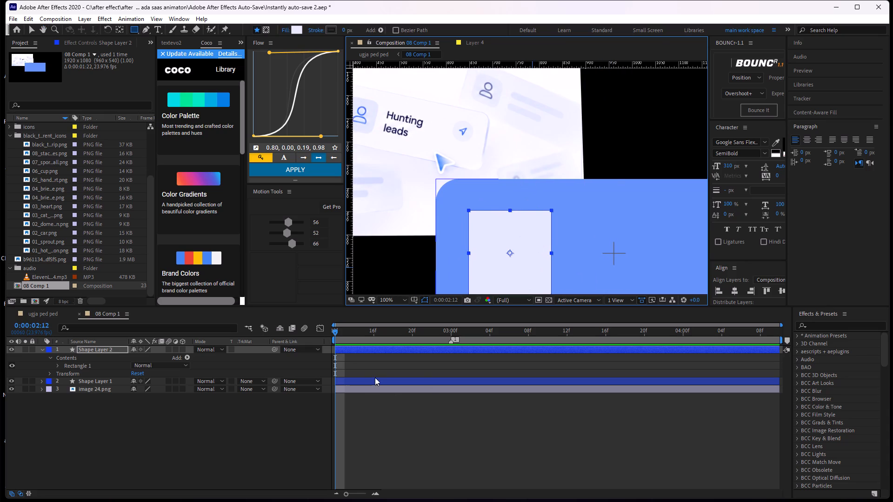
{"action": "left_click", "coordinate": [375, 377]}
{"action": "left_click", "coordinate": [302, 31]}
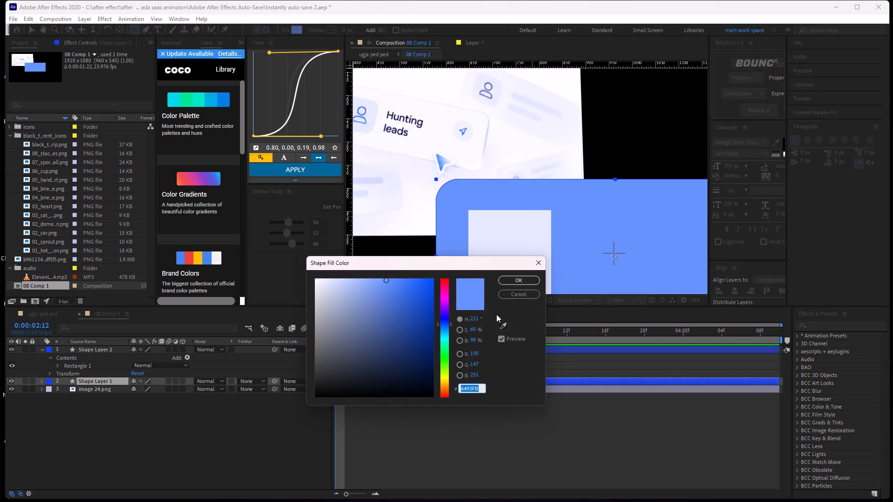
{"action": "left_click", "coordinate": [504, 324]}
{"action": "left_click", "coordinate": [587, 233]}
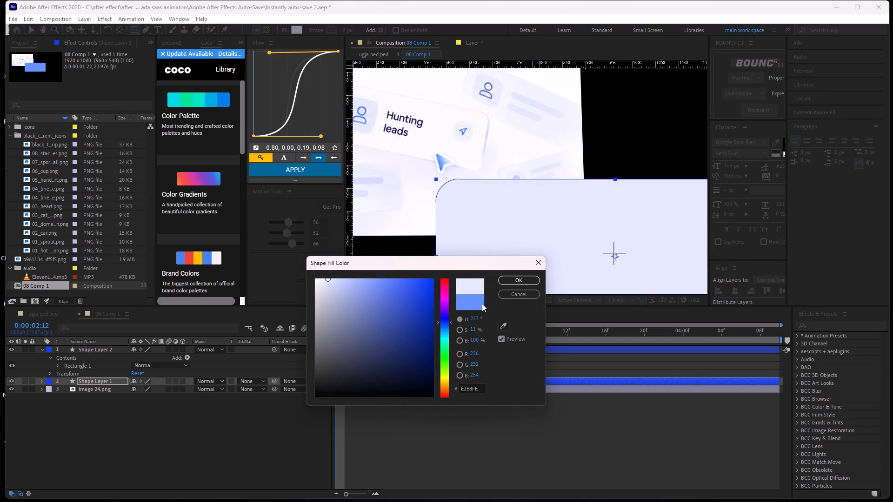
{"action": "left_click", "coordinate": [499, 325]}
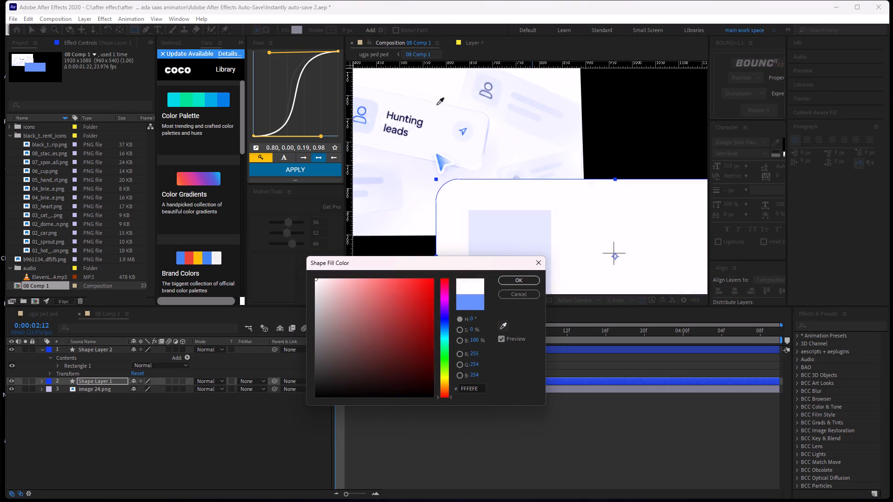
{"action": "left_click", "coordinate": [425, 139]}
{"action": "left_click", "coordinate": [517, 281]}
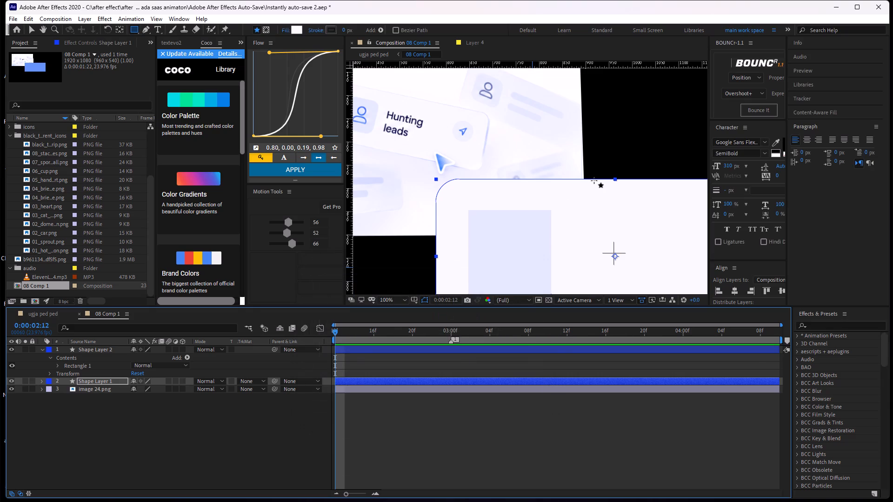
Compare the recoloured card and its square with the reference Hunting leads card at different magnifications.
{"action": "middle_click_drag", "start_coordinate": [599, 179], "coordinate": [570, 172]}
{"action": "middle_click_drag", "start_coordinate": [579, 201], "coordinate": [551, 216]}
{"action": "middle_click_drag", "start_coordinate": [530, 244], "coordinate": [560, 216]}
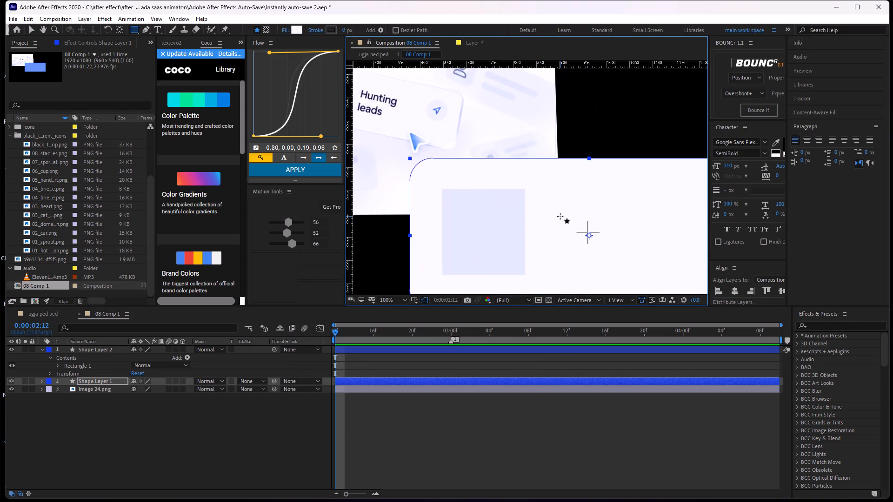
{"action": "scroll", "coordinate": [537, 199], "scroll_direction": "down", "scroll_amount": 1}
{"action": "scroll", "coordinate": [544, 194], "scroll_direction": "up", "scroll_amount": 1}
{"action": "middle_click_drag", "start_coordinate": [542, 192], "coordinate": [626, 223]}
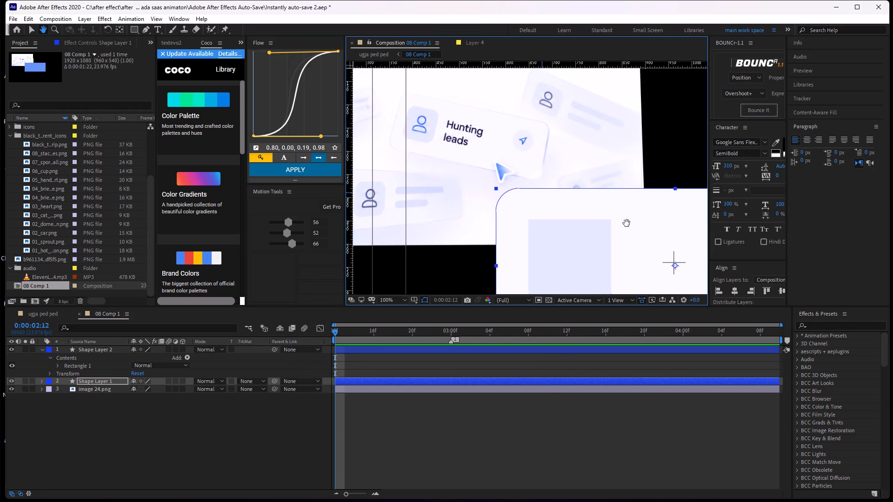
{"action": "middle_click_drag", "start_coordinate": [626, 223], "coordinate": [536, 203]}
{"action": "scroll", "coordinate": [504, 225], "scroll_direction": "up", "scroll_amount": 1}
{"action": "scroll", "coordinate": [504, 225], "scroll_direction": "down", "scroll_amount": 3}
{"action": "scroll", "coordinate": [504, 225], "scroll_direction": "up", "scroll_amount": 2}
{"action": "middle_click_drag", "start_coordinate": [504, 225], "coordinate": [522, 199]}
{"action": "scroll", "coordinate": [504, 225], "scroll_direction": "down", "scroll_amount": 2}
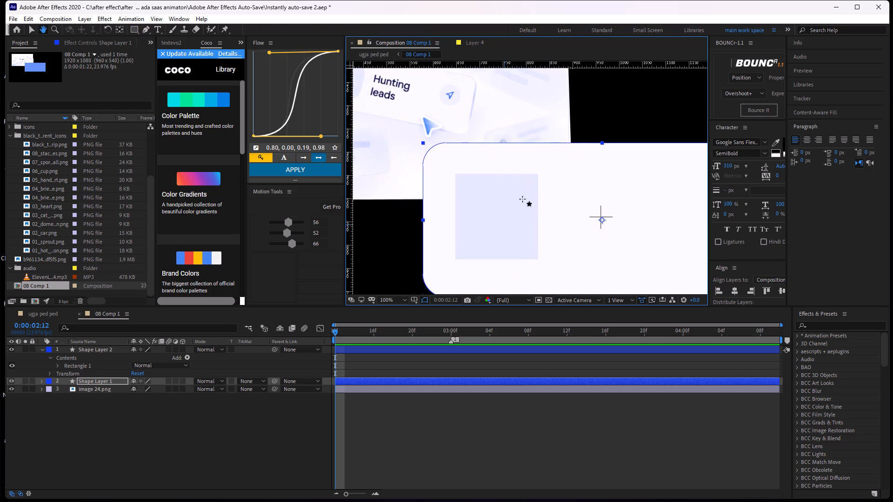
{"action": "middle_click_drag", "start_coordinate": [466, 158], "coordinate": [540, 237]}
{"action": "middle_click_drag", "start_coordinate": [486, 209], "coordinate": [541, 228]}
{"action": "scroll", "coordinate": [553, 159], "scroll_direction": "up", "scroll_amount": 1}
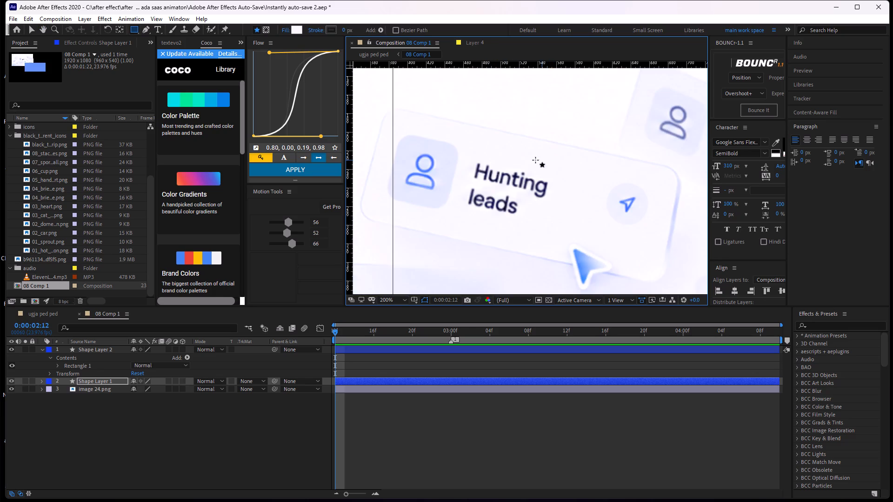
Examine the reference Hunting leads card up close and beside the recreated card and square.
{"action": "scroll", "coordinate": [466, 177], "scroll_direction": "down", "scroll_amount": 2}
{"action": "middle_click", "coordinate": [466, 177]}
{"action": "scroll", "coordinate": [475, 172], "scroll_direction": "up", "scroll_amount": 1}
{"action": "scroll", "coordinate": [523, 159], "scroll_direction": "down", "scroll_amount": 3}
{"action": "scroll", "coordinate": [523, 159], "scroll_direction": "up", "scroll_amount": 3}
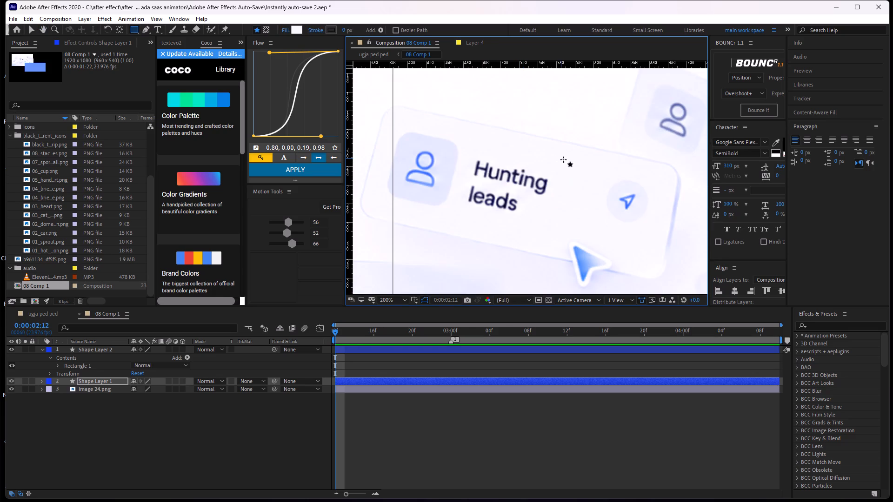
{"action": "scroll", "coordinate": [581, 145], "scroll_direction": "down", "scroll_amount": 1}
{"action": "middle_click_drag", "start_coordinate": [542, 200], "coordinate": [517, 188]}
{"action": "scroll", "coordinate": [517, 188], "scroll_direction": "up", "scroll_amount": 1}
{"action": "scroll", "coordinate": [453, 218], "scroll_direction": "down", "scroll_amount": 1}
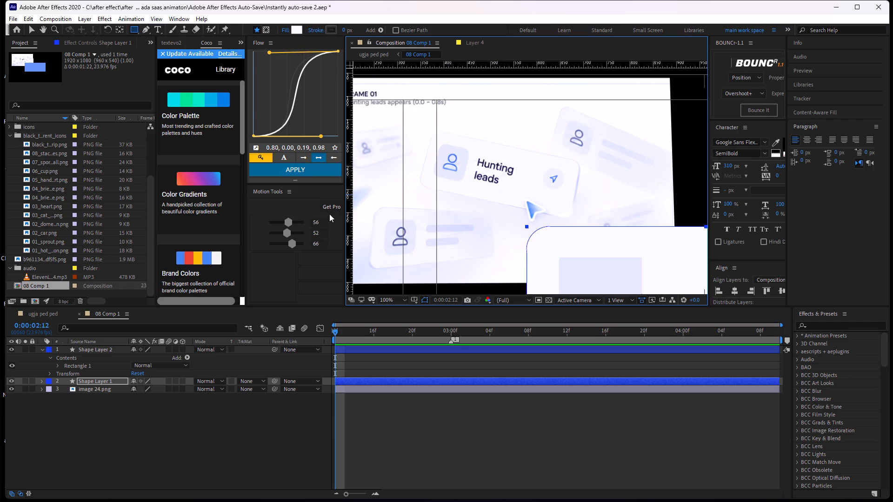
Widen the column holding Flow and Motion Tools to give the Motion Tools controls more room.
{"action": "left_click", "coordinate": [302, 199]}
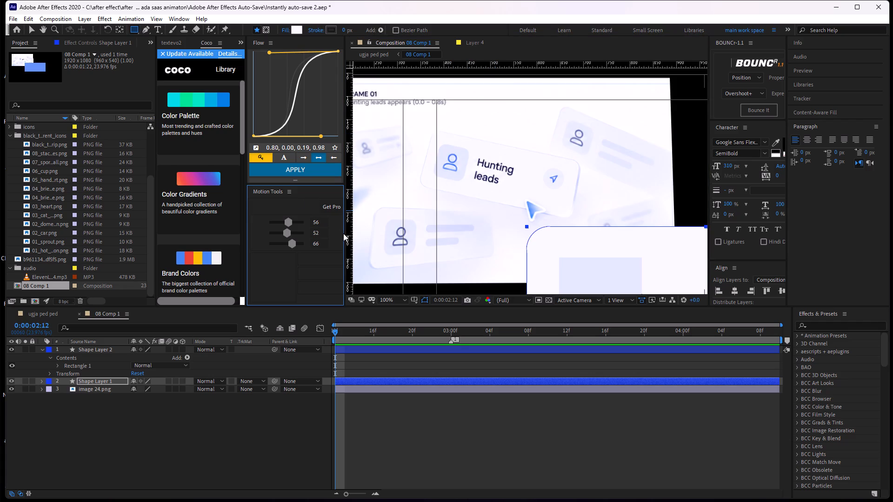
{"action": "left_click_drag", "start_coordinate": [343, 233], "coordinate": [351, 236]}
{"action": "left_click_drag", "start_coordinate": [344, 237], "coordinate": [363, 237]}
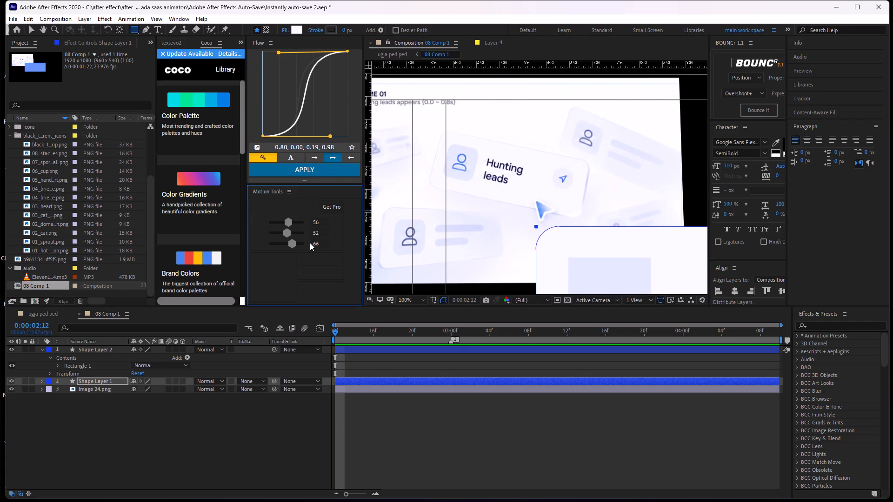
{"action": "left_click", "coordinate": [310, 243]}
{"action": "left_click_drag", "start_coordinate": [287, 218], "coordinate": [273, 224]}
{"action": "left_click_drag", "start_coordinate": [273, 221], "coordinate": [288, 221]}
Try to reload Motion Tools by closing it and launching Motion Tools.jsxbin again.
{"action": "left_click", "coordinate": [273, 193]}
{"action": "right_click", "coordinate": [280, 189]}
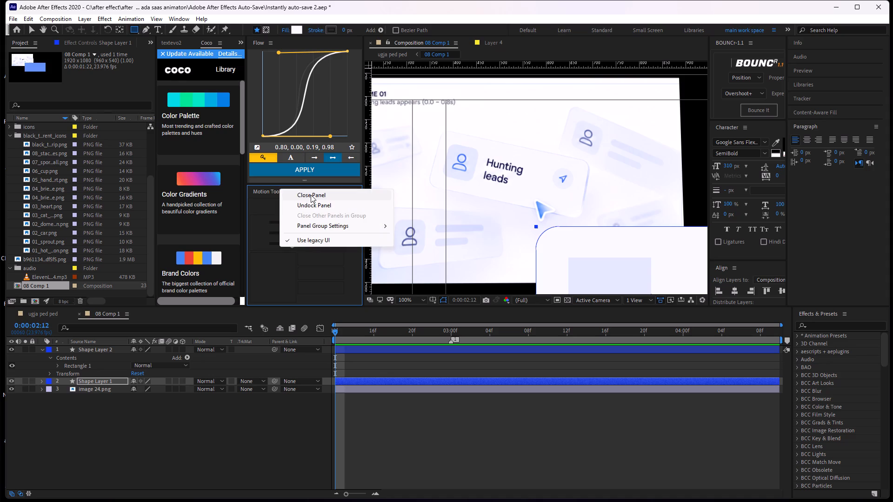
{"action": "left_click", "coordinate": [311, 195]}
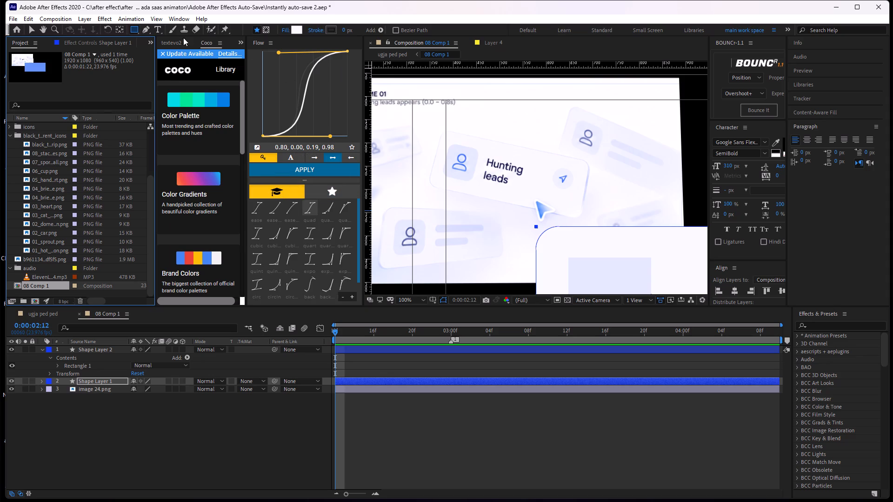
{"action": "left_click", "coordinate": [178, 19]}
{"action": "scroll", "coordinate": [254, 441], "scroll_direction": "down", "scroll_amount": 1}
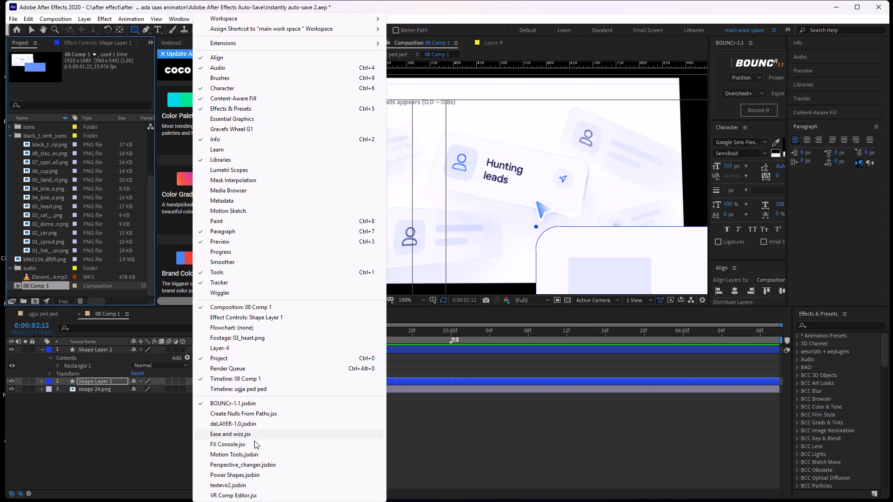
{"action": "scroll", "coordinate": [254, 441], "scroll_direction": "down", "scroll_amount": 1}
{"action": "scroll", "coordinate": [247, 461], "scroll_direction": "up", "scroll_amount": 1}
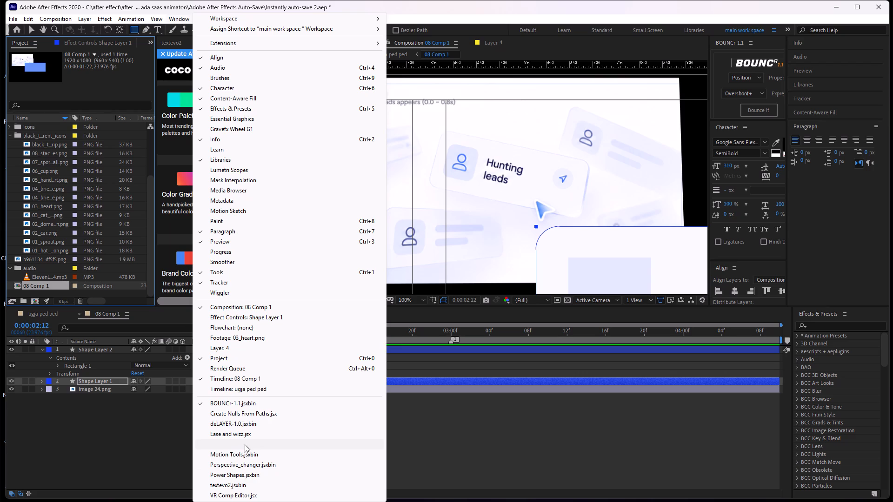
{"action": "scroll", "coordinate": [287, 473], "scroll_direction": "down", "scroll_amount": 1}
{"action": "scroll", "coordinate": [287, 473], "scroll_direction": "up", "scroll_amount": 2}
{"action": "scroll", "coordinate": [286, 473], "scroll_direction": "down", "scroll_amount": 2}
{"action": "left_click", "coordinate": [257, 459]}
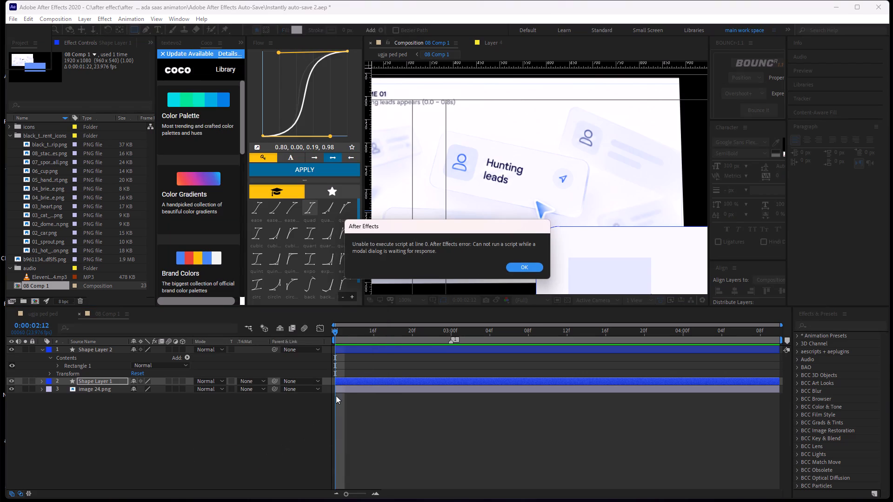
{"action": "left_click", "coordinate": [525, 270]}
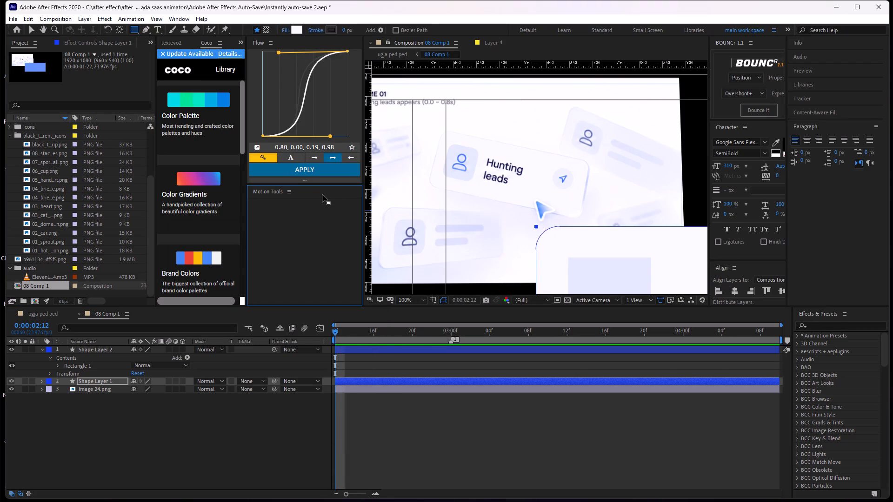
Close the blank Motion Tools instance and relaunch Motion Tools.jsxbin.
{"action": "right_click", "coordinate": [271, 192]}
{"action": "left_click", "coordinate": [307, 198]}
{"action": "left_click", "coordinate": [180, 22]}
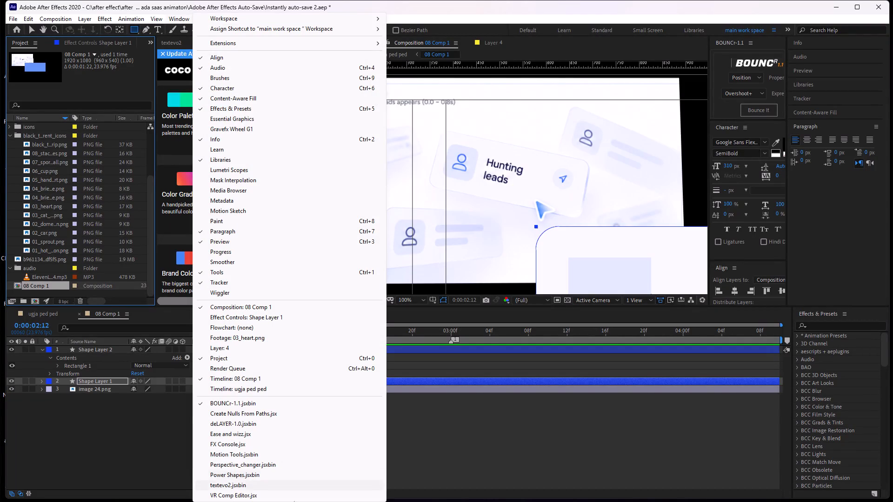
{"action": "left_click", "coordinate": [249, 451]}
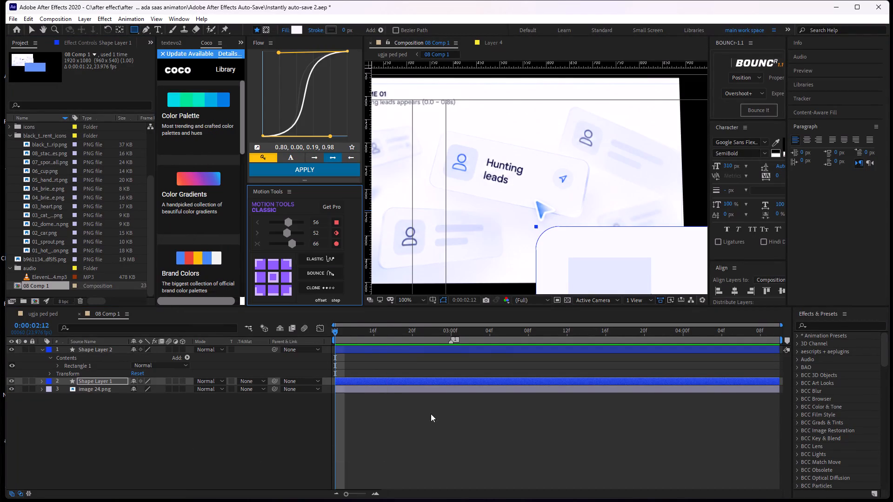
Centre the anchor point of the large card in Shape Layer 1 and centre the layer in the composition.
{"action": "scroll", "coordinate": [342, 246], "scroll_direction": "down", "scroll_amount": 8}
{"action": "middle_click_drag", "start_coordinate": [542, 162], "coordinate": [456, 136]}
{"action": "middle_click_drag", "start_coordinate": [473, 171], "coordinate": [483, 147]}
{"action": "middle_click_drag", "start_coordinate": [499, 165], "coordinate": [501, 142]}
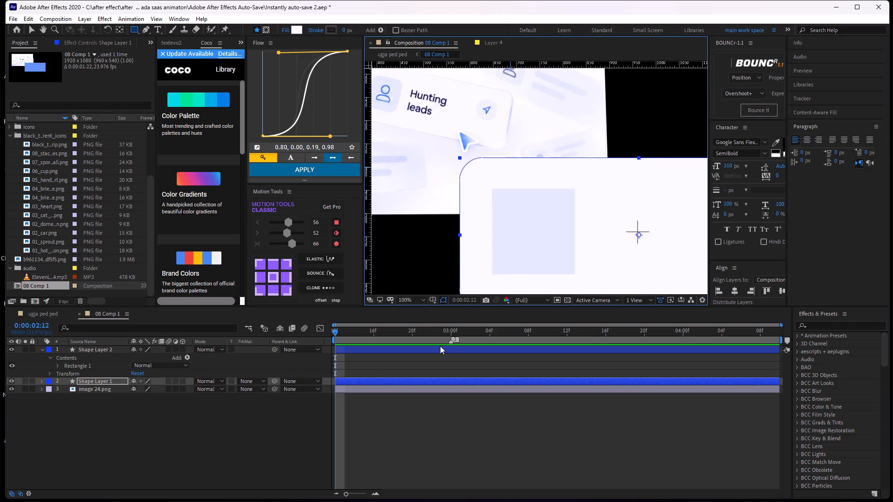
{"action": "left_click", "coordinate": [369, 426]}
{"action": "left_click", "coordinate": [370, 350]}
{"action": "left_click", "coordinate": [370, 380]}
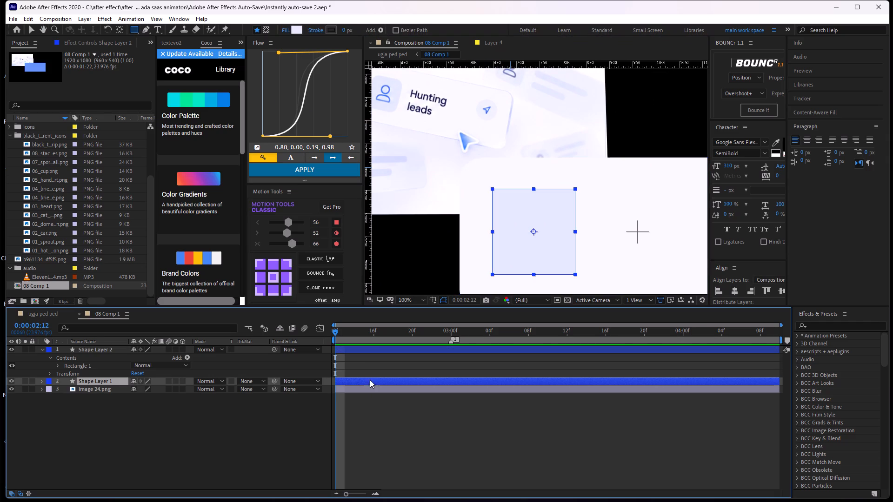
{"action": "middle_click_drag", "start_coordinate": [467, 176], "coordinate": [443, 172]}
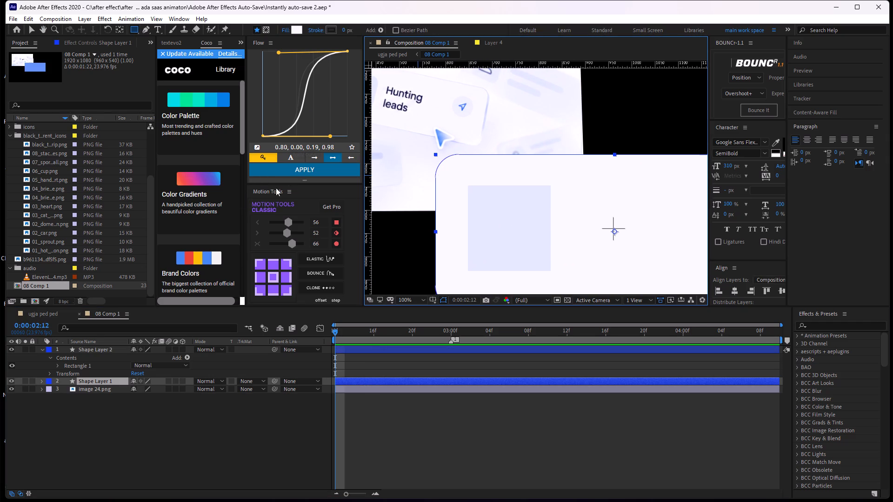
{"action": "left_click", "coordinate": [273, 276]}
{"action": "triple_click", "coordinate": [273, 276]}
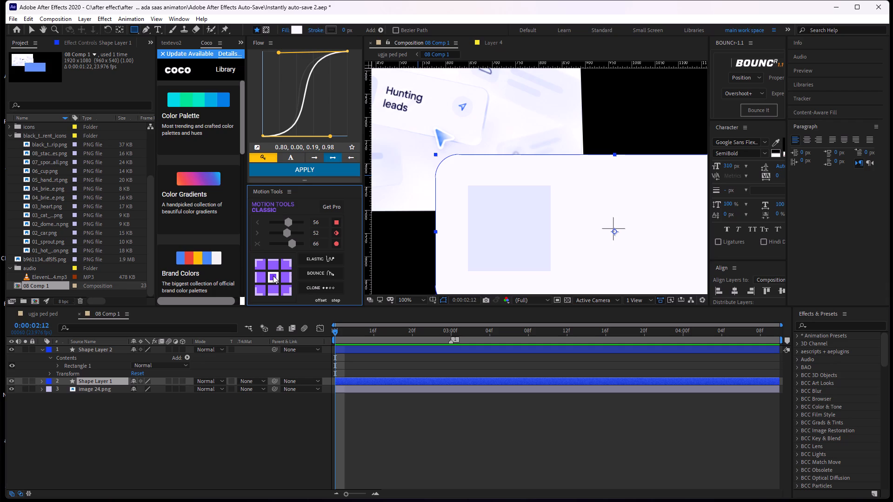
{"action": "key", "text": "ctrl+Home"}
Centre the anchor point of Shape Layer 2 on its pale blue square with Motion Tools.
{"action": "left_click", "coordinate": [402, 348]}
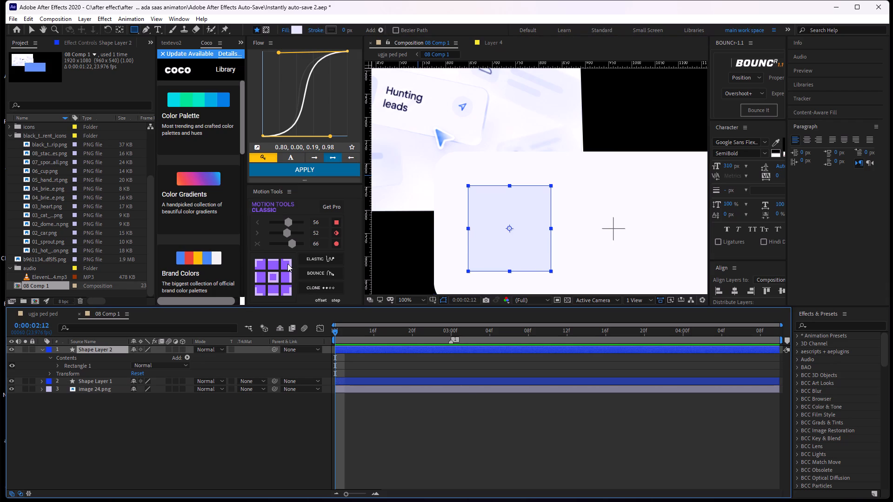
{"action": "left_click", "coordinate": [274, 275]}
Compare the square's corners and proportions with the icon tile on the reference Hunting leads card.
{"action": "middle_click_drag", "start_coordinate": [525, 187], "coordinate": [586, 208]}
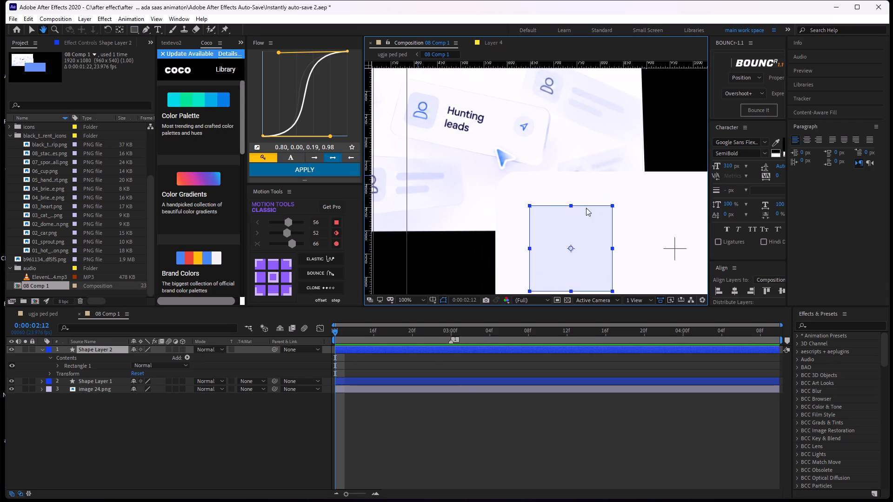
{"action": "middle_click_drag", "start_coordinate": [586, 208], "coordinate": [567, 216]}
{"action": "scroll", "coordinate": [509, 207], "scroll_direction": "down", "scroll_amount": 1}
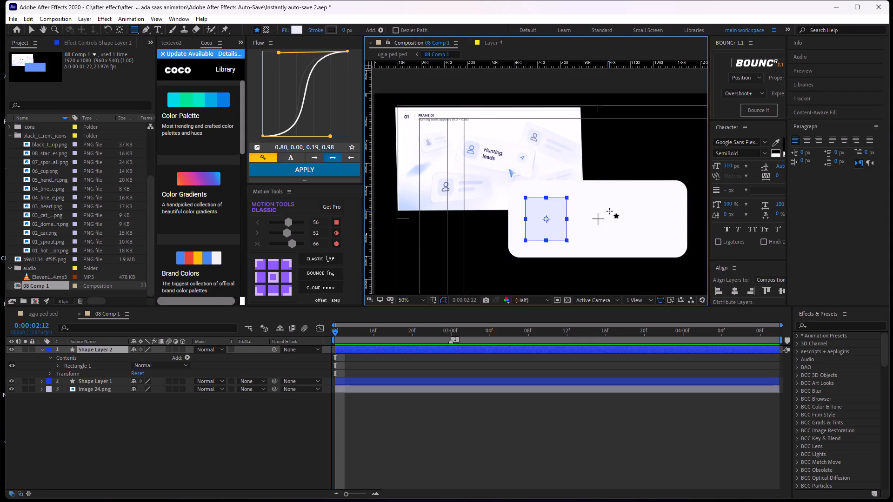
{"action": "middle_click_drag", "start_coordinate": [609, 211], "coordinate": [568, 216]}
{"action": "middle_click_drag", "start_coordinate": [525, 208], "coordinate": [606, 239]}
{"action": "scroll", "coordinate": [531, 194], "scroll_direction": "up", "scroll_amount": 1}
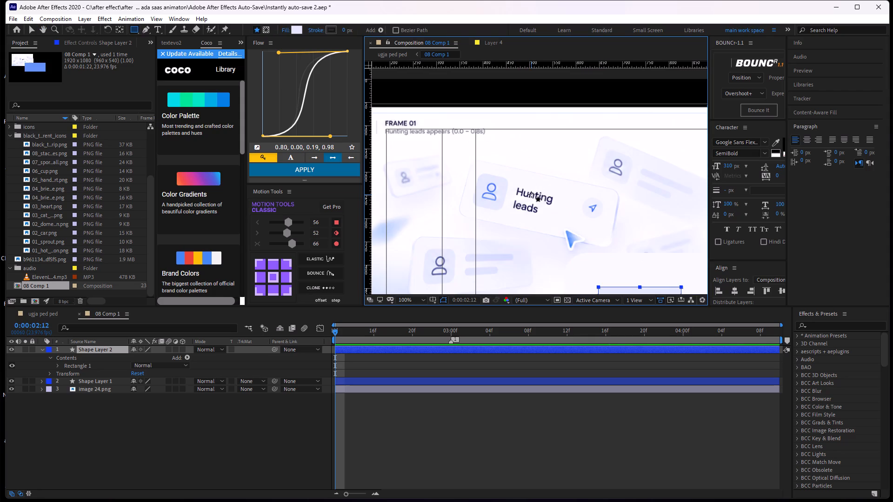
{"action": "scroll", "coordinate": [526, 190], "scroll_direction": "down", "scroll_amount": 1}
{"action": "middle_click_drag", "start_coordinate": [525, 190], "coordinate": [498, 174]}
{"action": "scroll", "coordinate": [498, 174], "scroll_direction": "up", "scroll_amount": 1}
{"action": "scroll", "coordinate": [532, 212], "scroll_direction": "up", "scroll_amount": 1}
{"action": "middle_click_drag", "start_coordinate": [533, 211], "coordinate": [532, 210]}
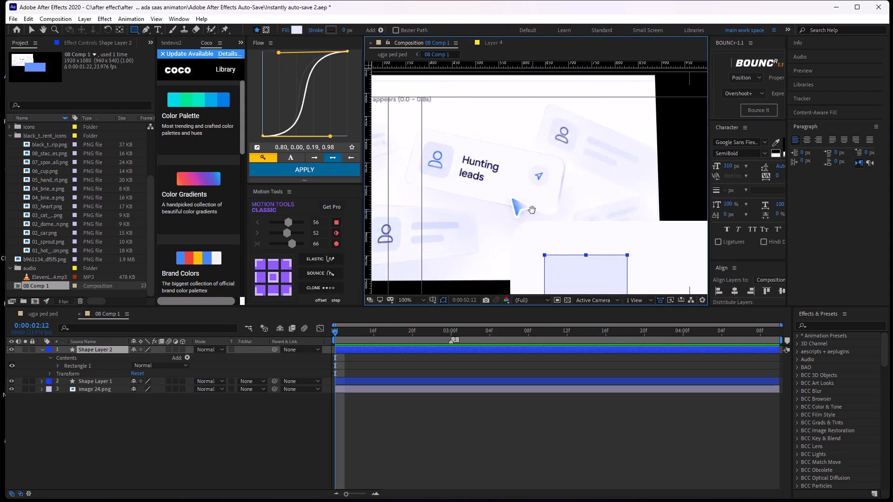
{"action": "middle_click_drag", "start_coordinate": [532, 210], "coordinate": [519, 202]}
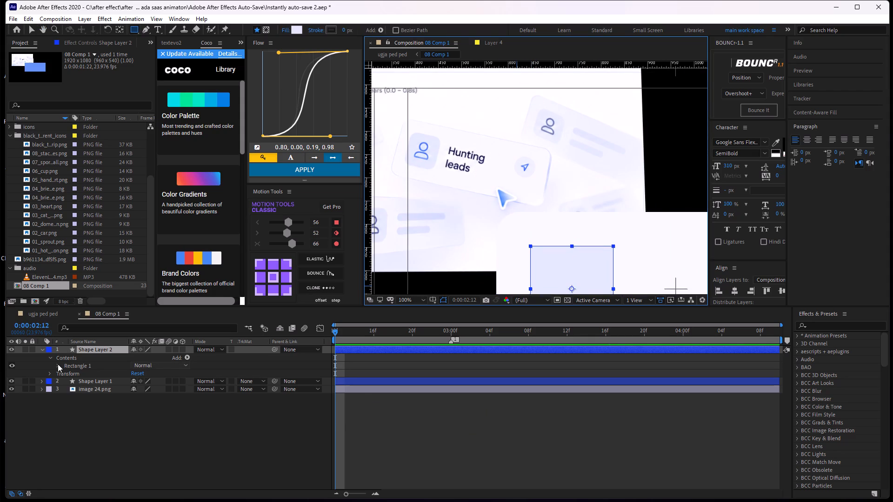
Round the corners of the pale blue square in Shape Layer 2 with a Rectangle Path roundness of 25.
{"action": "left_click", "coordinate": [58, 364]}
{"action": "left_click", "coordinate": [64, 373]}
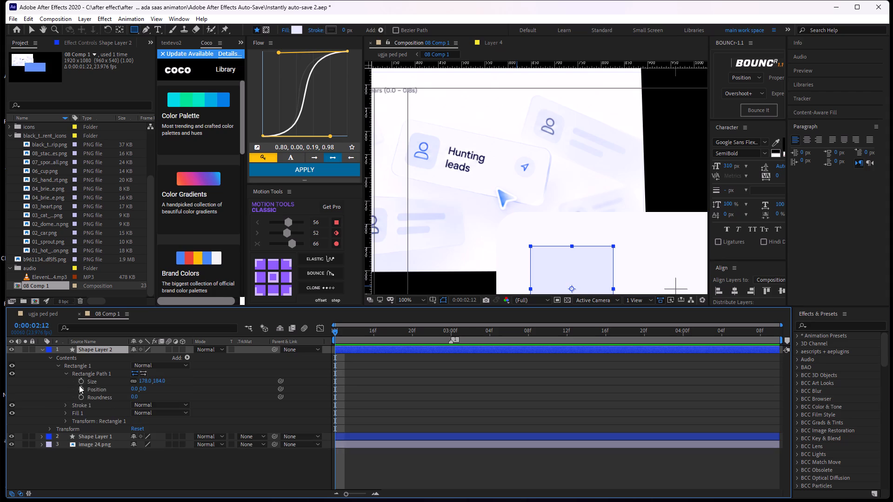
{"action": "left_click_drag", "start_coordinate": [134, 395], "coordinate": [156, 393]}
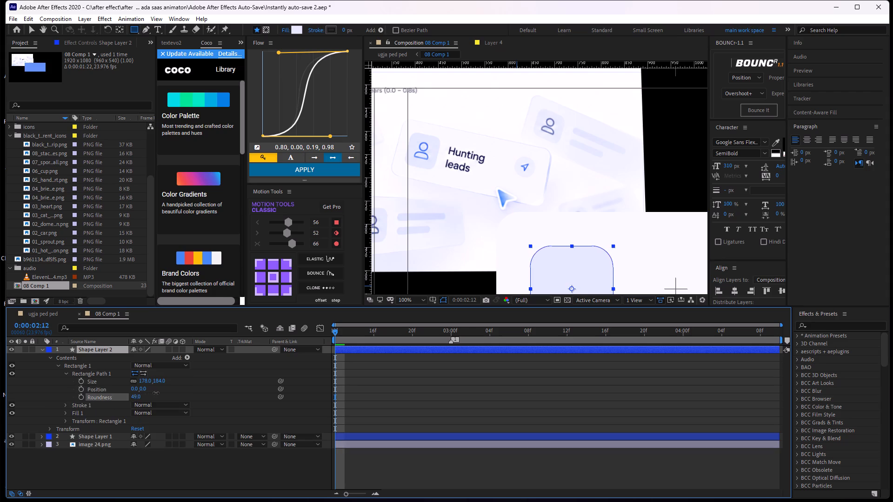
{"action": "left_click_drag", "start_coordinate": [156, 393], "coordinate": [146, 396]}
{"action": "left_click", "coordinate": [134, 398]}
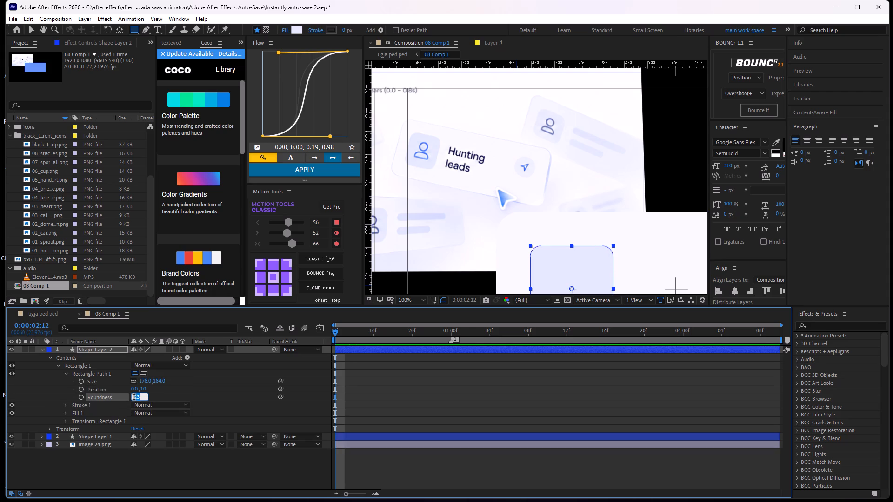
{"action": "type", "text": "25"}
{"action": "key", "text": "Return"}
{"action": "left_click", "coordinate": [536, 386]}
Scale the large rounded card in Shape Layer 1 down to 95%.
{"action": "scroll", "coordinate": [602, 251], "scroll_direction": "down", "scroll_amount": 1}
{"action": "middle_click_drag", "start_coordinate": [606, 228], "coordinate": [570, 212]}
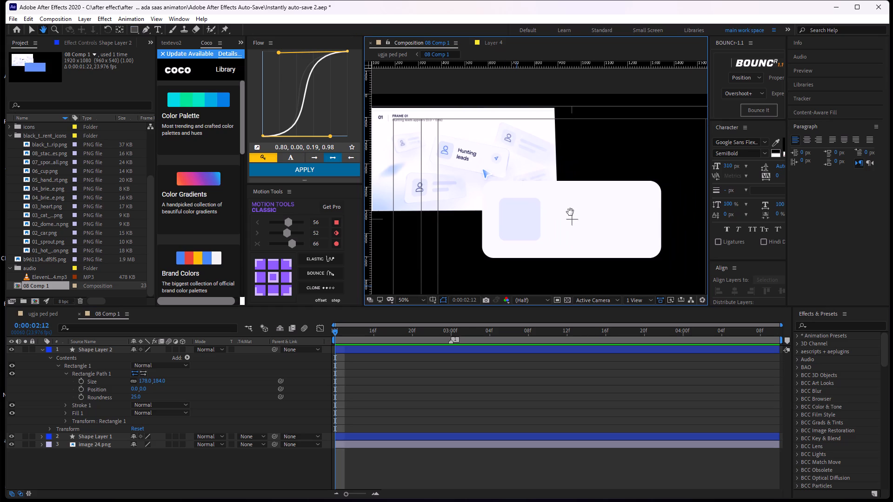
{"action": "middle_click_drag", "start_coordinate": [570, 212], "coordinate": [569, 206]}
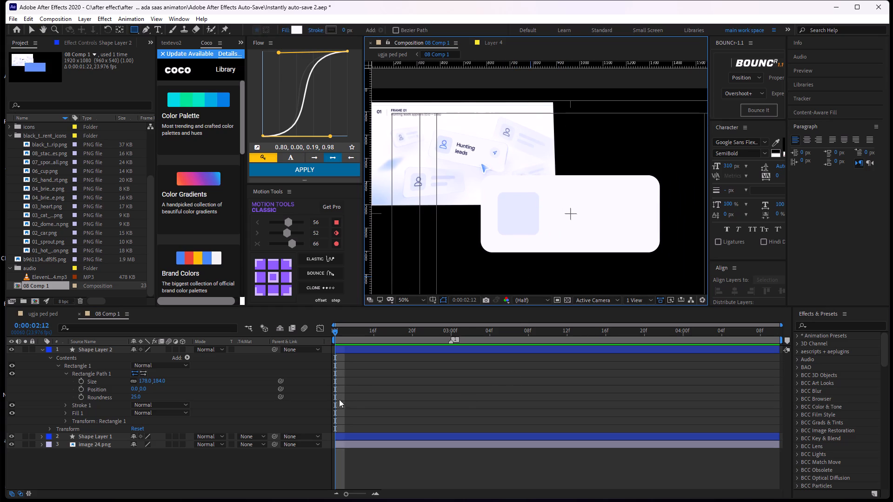
{"action": "left_click", "coordinate": [360, 351]}
{"action": "left_click", "coordinate": [387, 434]}
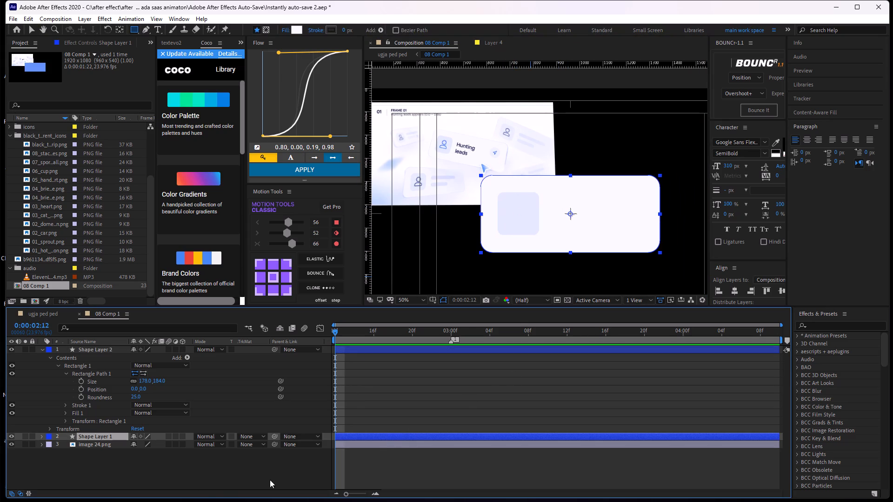
{"action": "key", "text": "s"}
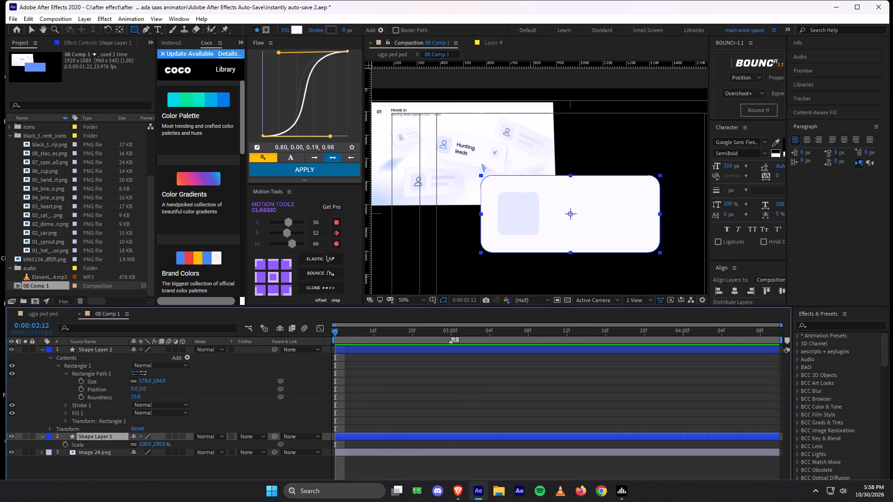
{"action": "left_click", "coordinate": [160, 443]}
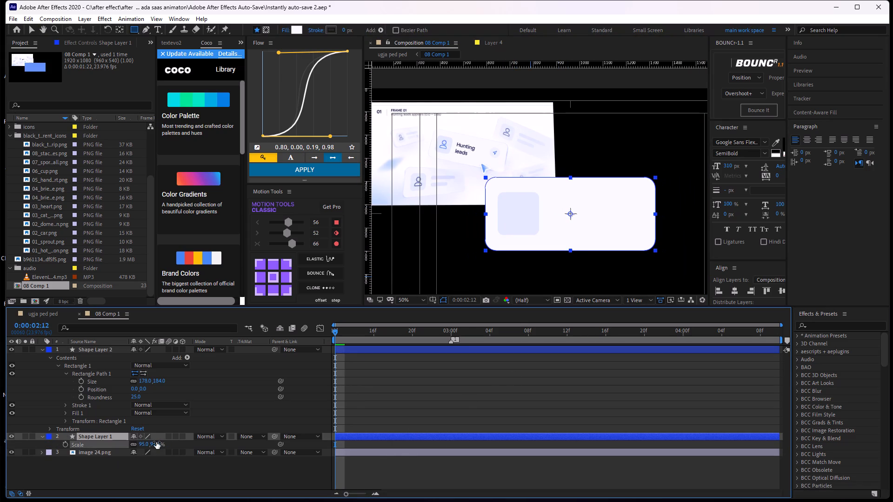
Undo the 95% scaling of the large rounded card in Shape Layer 1.
{"action": "key", "text": "ctrl+z"}
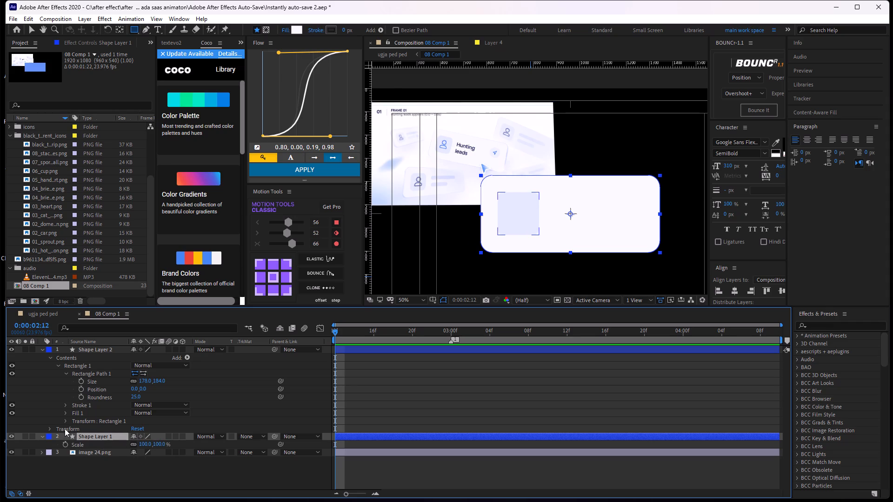
Unlink the Rectangle Path size of the large card in Shape Layer 1 and reduce only its height to 301.
{"action": "left_click", "coordinate": [44, 437]}
{"action": "left_click", "coordinate": [44, 437]}
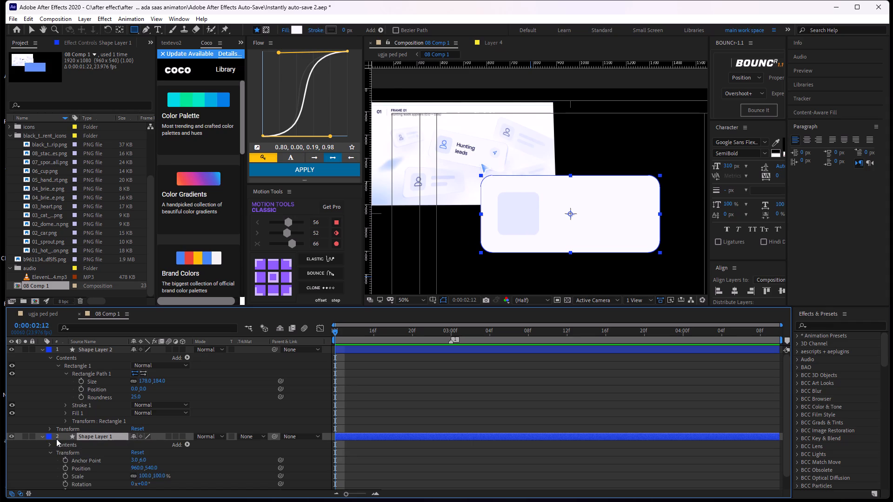
{"action": "left_click", "coordinate": [51, 444]}
{"action": "left_click", "coordinate": [52, 443]}
{"action": "scroll", "coordinate": [75, 431], "scroll_direction": "down", "scroll_amount": 2}
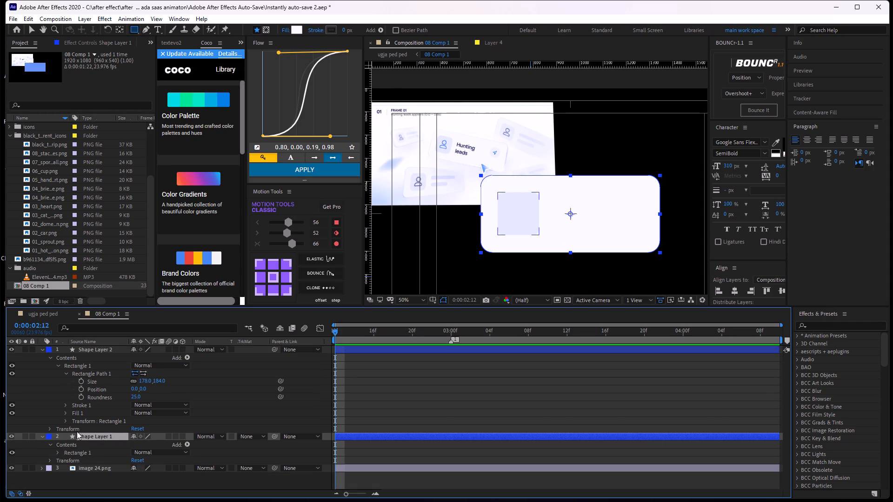
{"action": "left_click", "coordinate": [58, 455]}
{"action": "scroll", "coordinate": [87, 438], "scroll_direction": "down", "scroll_amount": 2}
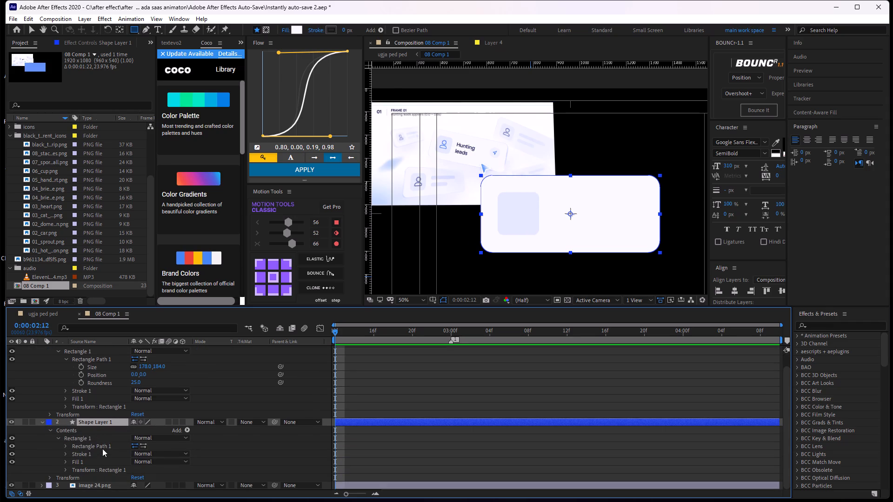
{"action": "left_click", "coordinate": [61, 446]}
{"action": "left_click", "coordinate": [65, 446]}
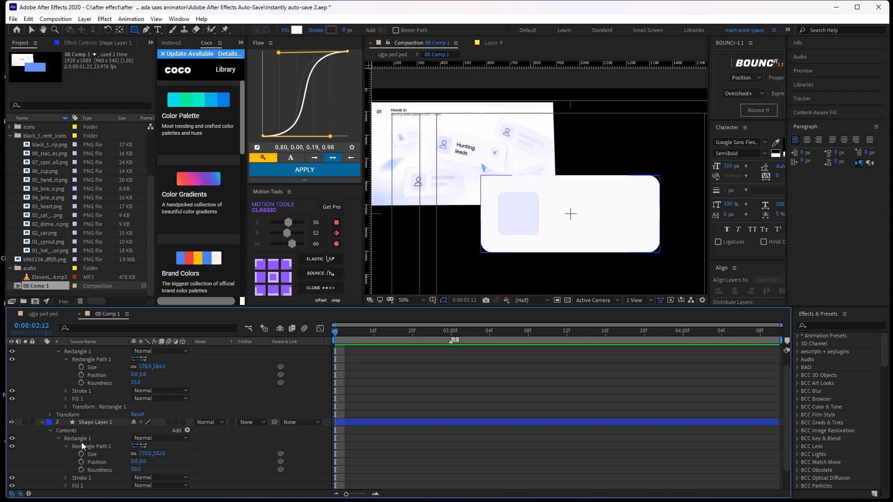
{"action": "scroll", "coordinate": [99, 444], "scroll_direction": "down", "scroll_amount": 1}
{"action": "left_click", "coordinate": [82, 430]}
{"action": "left_click", "coordinate": [82, 429]}
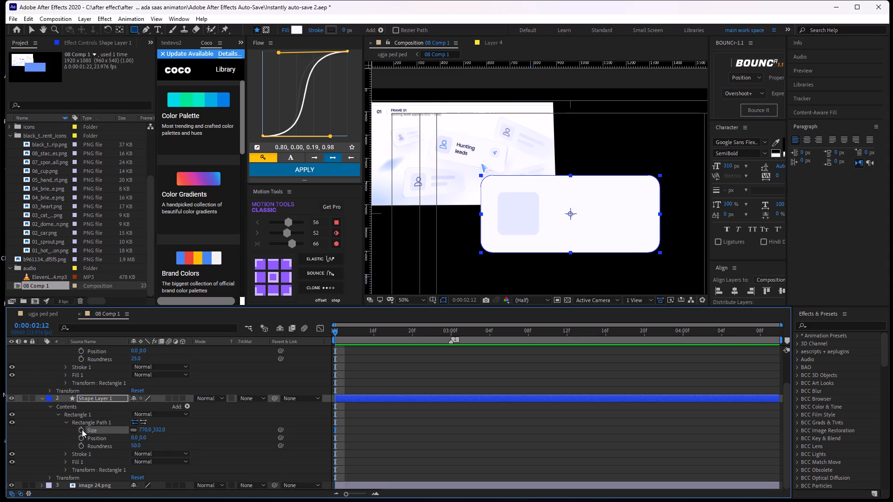
{"action": "left_click", "coordinate": [133, 431]}
{"action": "left_click_drag", "start_coordinate": [159, 428], "coordinate": [135, 429]}
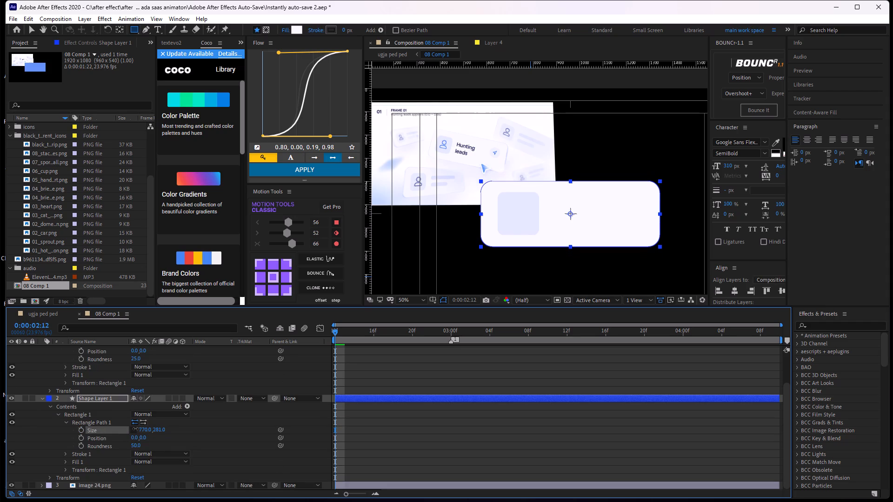
{"action": "left_click_drag", "start_coordinate": [135, 429], "coordinate": [141, 426]}
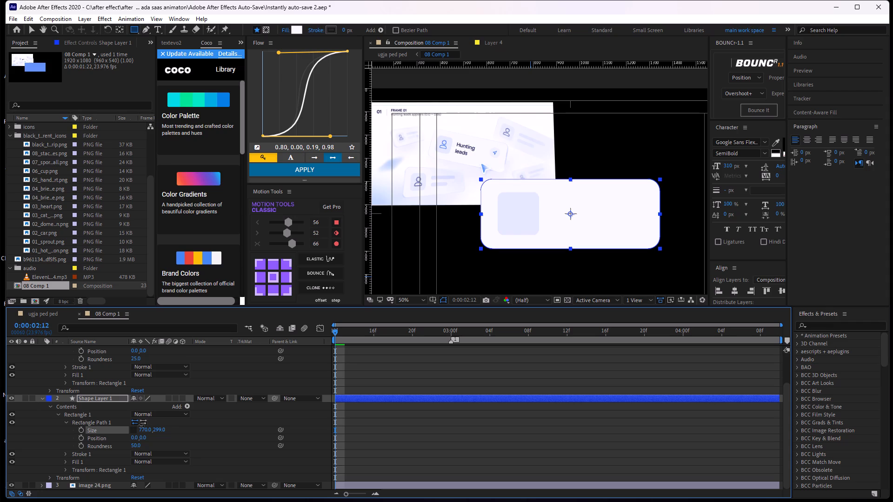
{"action": "left_click_drag", "start_coordinate": [141, 426], "coordinate": [141, 425]}
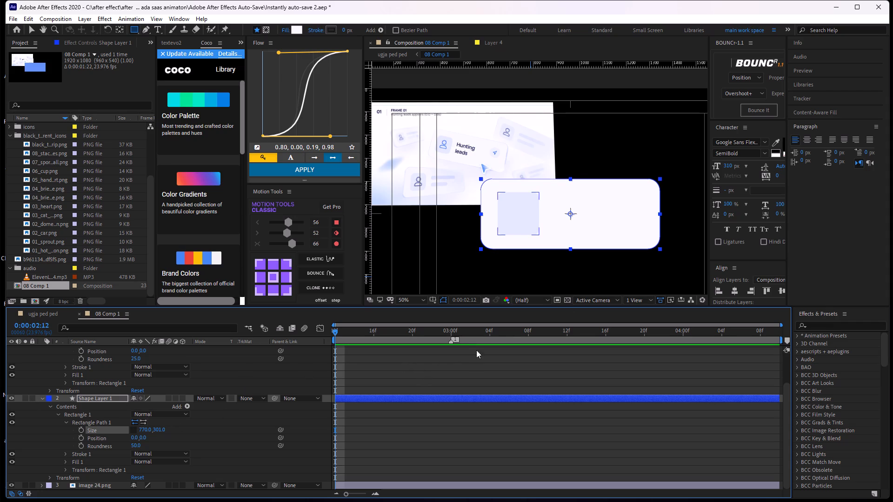
{"action": "left_click", "coordinate": [393, 350]}
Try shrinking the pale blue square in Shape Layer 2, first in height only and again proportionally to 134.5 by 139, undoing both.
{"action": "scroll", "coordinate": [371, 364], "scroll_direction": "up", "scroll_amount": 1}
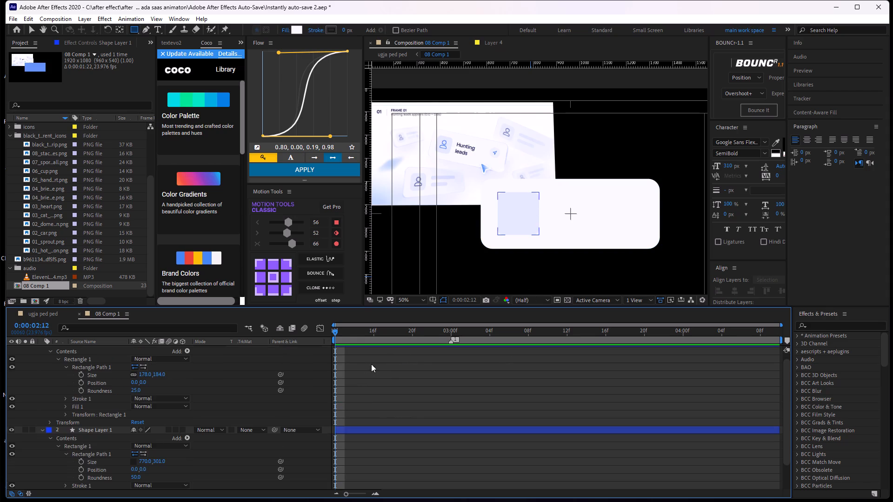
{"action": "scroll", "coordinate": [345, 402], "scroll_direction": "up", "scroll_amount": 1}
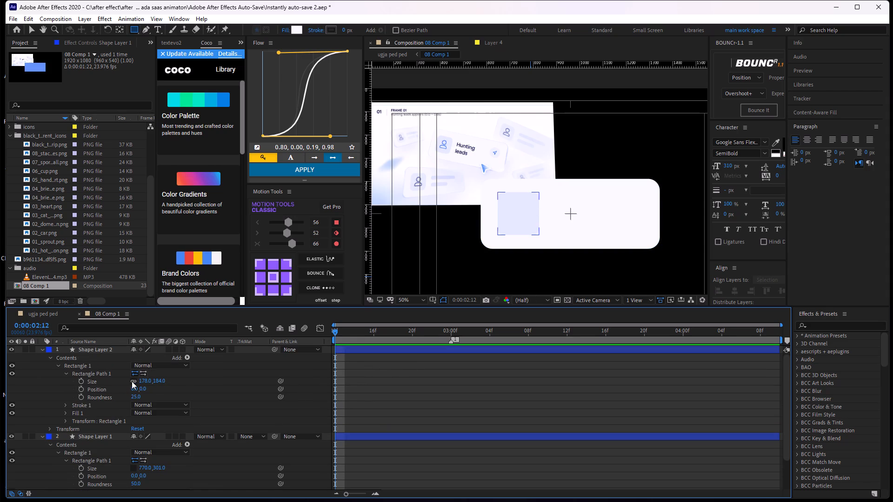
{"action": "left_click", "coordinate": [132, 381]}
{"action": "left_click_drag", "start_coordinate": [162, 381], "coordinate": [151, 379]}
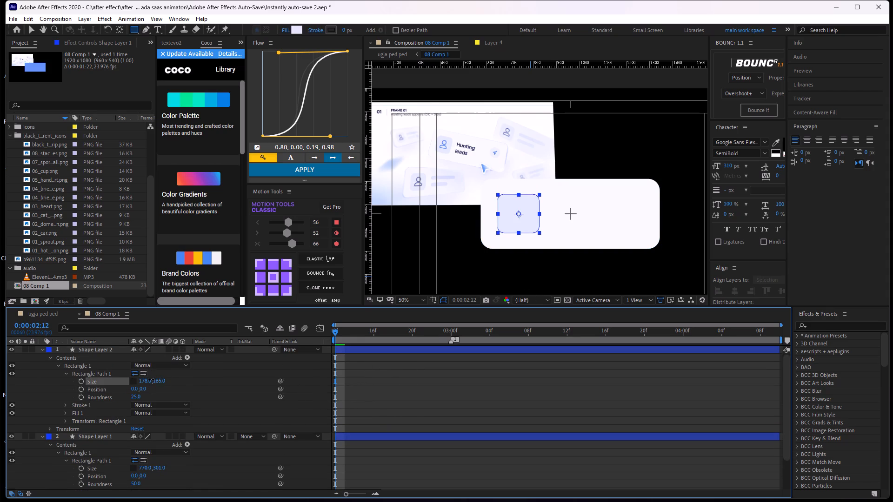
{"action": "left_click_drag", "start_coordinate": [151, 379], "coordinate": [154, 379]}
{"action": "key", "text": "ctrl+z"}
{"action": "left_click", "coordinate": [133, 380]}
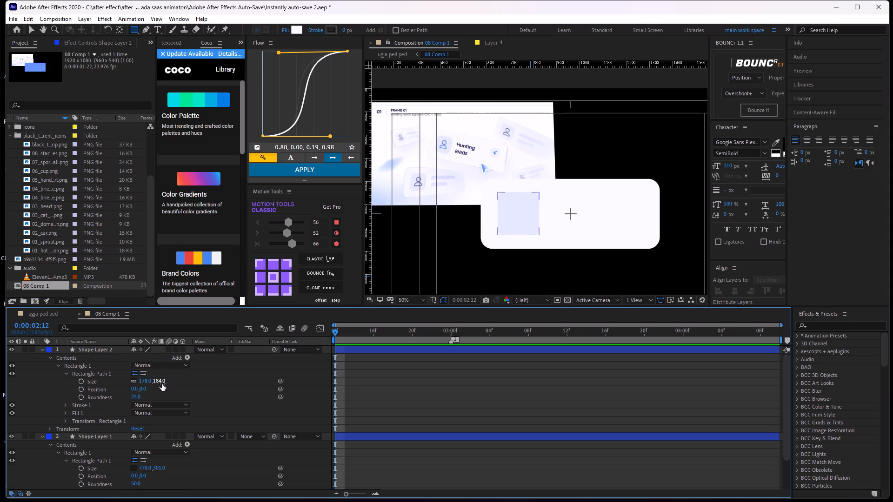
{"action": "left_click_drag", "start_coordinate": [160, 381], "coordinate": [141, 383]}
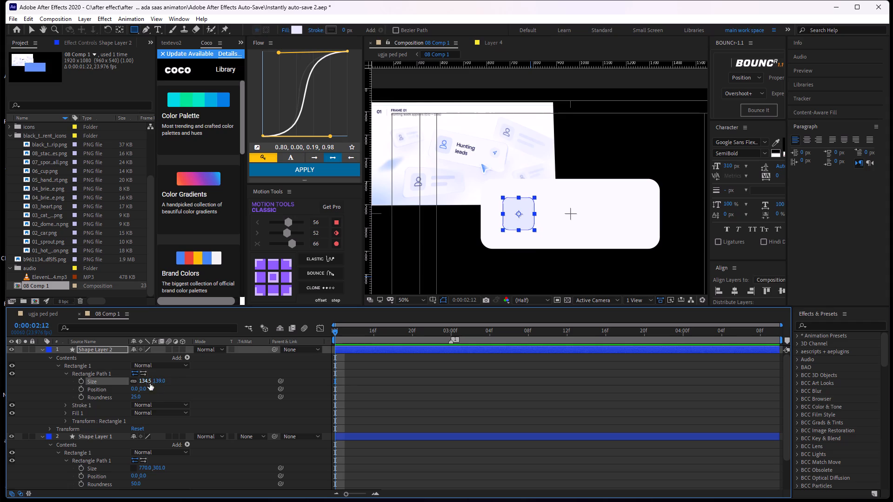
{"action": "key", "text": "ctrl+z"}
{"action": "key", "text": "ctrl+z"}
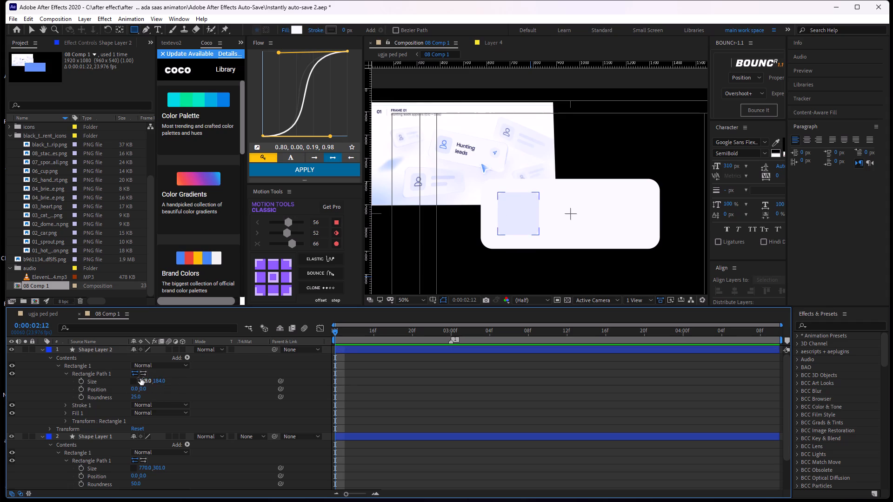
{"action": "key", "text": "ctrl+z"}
Shrink the pale blue square in Shape Layer 2 proportionally to a Rectangle Path size of 156.7 by 162.
{"action": "left_click_drag", "start_coordinate": [158, 379], "coordinate": [146, 380]}
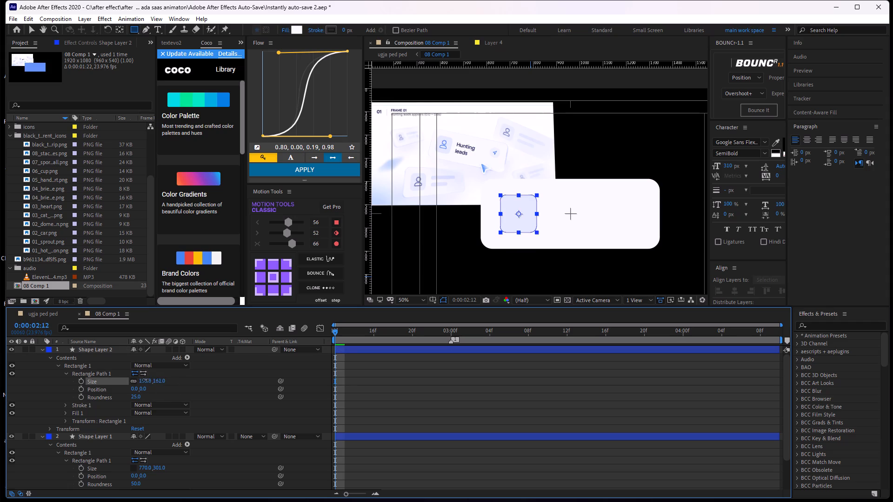
{"action": "left_click_drag", "start_coordinate": [146, 380], "coordinate": [143, 380]}
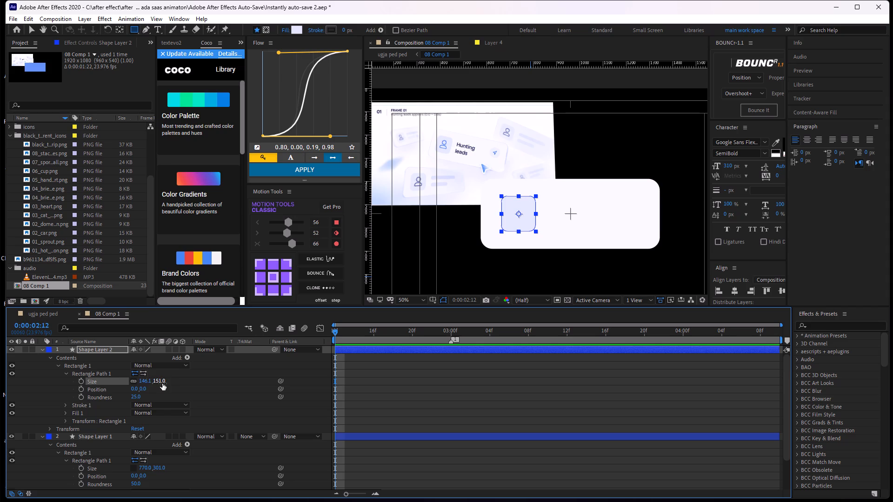
{"action": "left_click", "coordinate": [162, 383]}
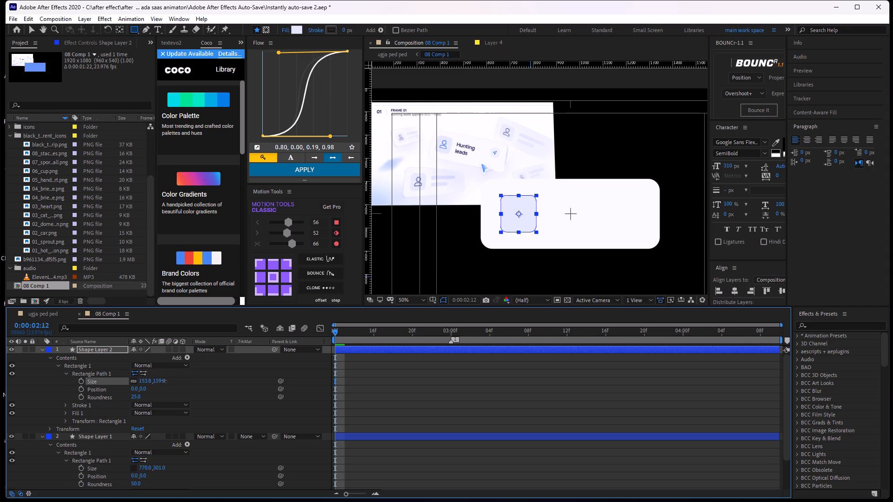
{"action": "left_click", "coordinate": [445, 384]}
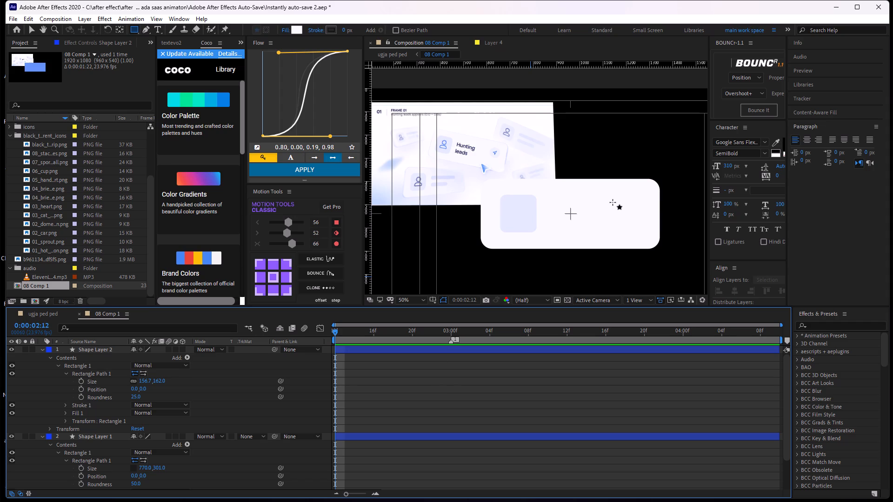
Examine the icon tile and placeholder bars on the reference card below the Hunting leads card.
{"action": "scroll", "coordinate": [409, 191], "scroll_direction": "up", "scroll_amount": 1}
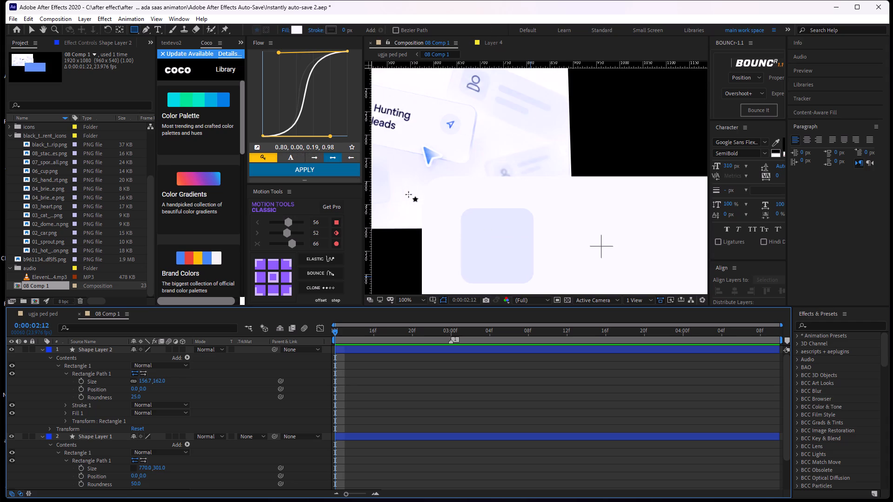
{"action": "middle_click_drag", "start_coordinate": [406, 200], "coordinate": [579, 211]}
{"action": "scroll", "coordinate": [463, 208], "scroll_direction": "up", "scroll_amount": 1}
{"action": "middle_click_drag", "start_coordinate": [463, 208], "coordinate": [526, 212]}
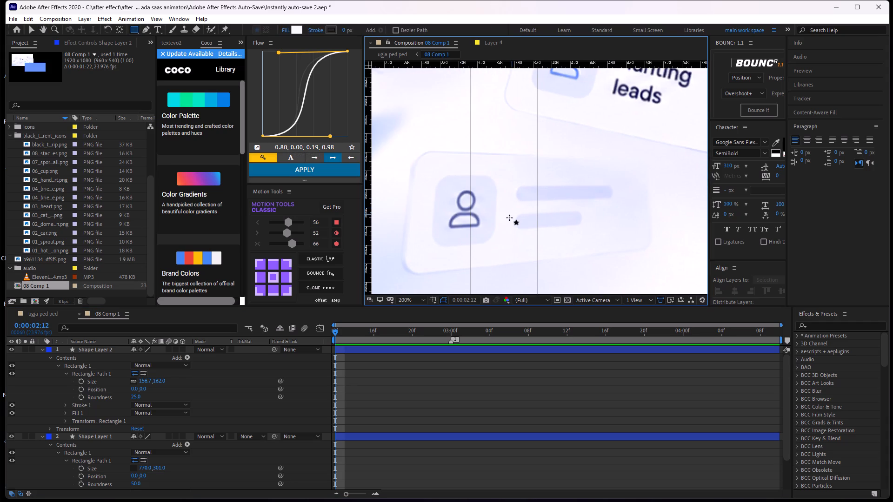
{"action": "scroll", "coordinate": [456, 227], "scroll_direction": "down", "scroll_amount": 1}
{"action": "scroll", "coordinate": [469, 220], "scroll_direction": "up", "scroll_amount": 1}
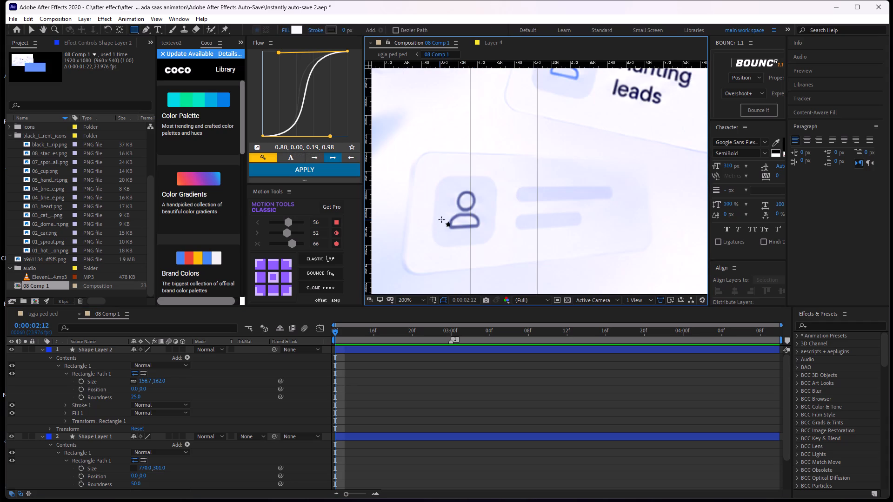
{"action": "middle_click_drag", "start_coordinate": [450, 219], "coordinate": [430, 233]}
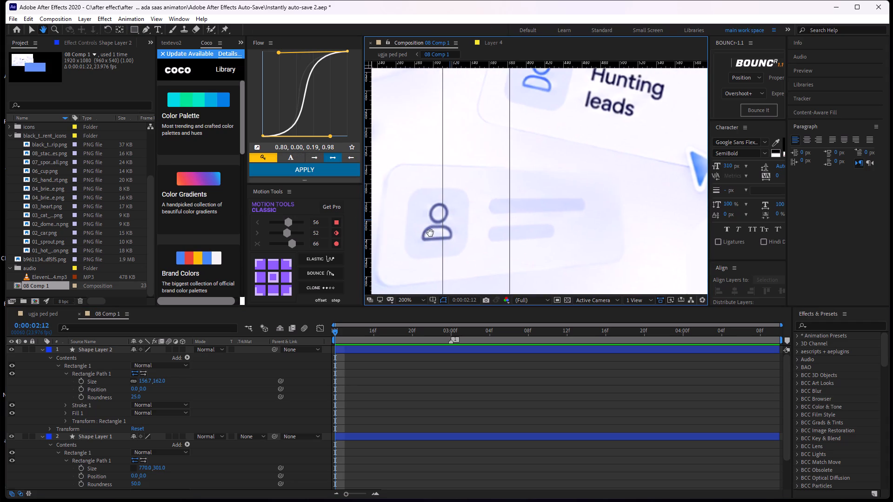
{"action": "middle_click_drag", "start_coordinate": [430, 233], "coordinate": [431, 230]}
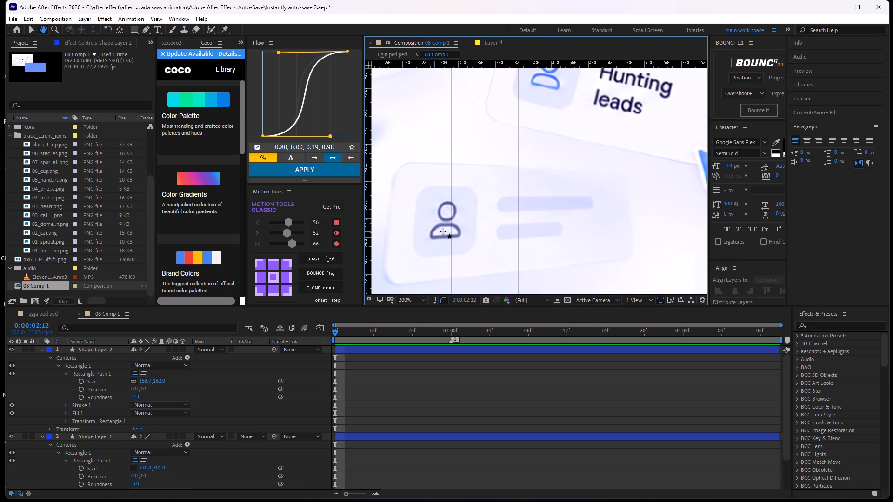
Compare the tile size, spacing and proportions of the reference Hunting leads card with the rebuilt card and pale blue square.
{"action": "middle_click_drag", "start_coordinate": [647, 206], "coordinate": [460, 204]}
{"action": "scroll", "coordinate": [541, 202], "scroll_direction": "down", "scroll_amount": 1}
{"action": "middle_click_drag", "start_coordinate": [457, 204], "coordinate": [485, 216]}
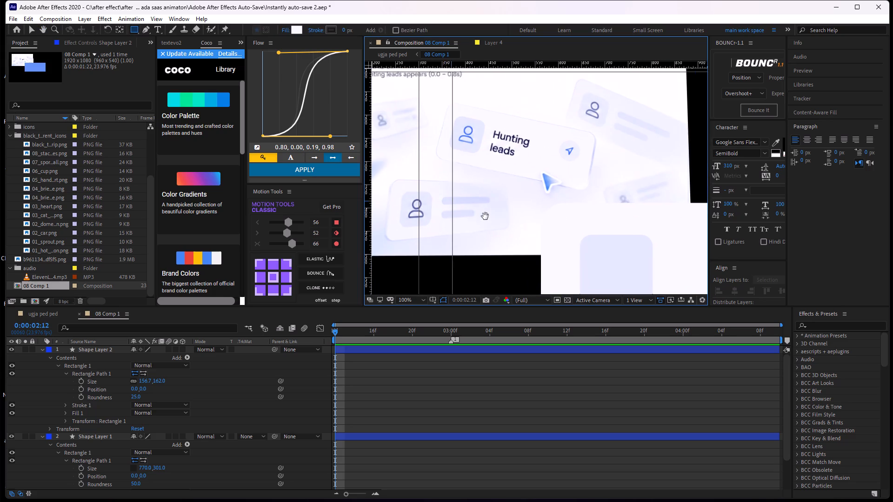
{"action": "middle_click_drag", "start_coordinate": [485, 216], "coordinate": [498, 228]}
{"action": "middle_click_drag", "start_coordinate": [507, 225], "coordinate": [477, 221]}
{"action": "middle_click_drag", "start_coordinate": [560, 203], "coordinate": [510, 223]}
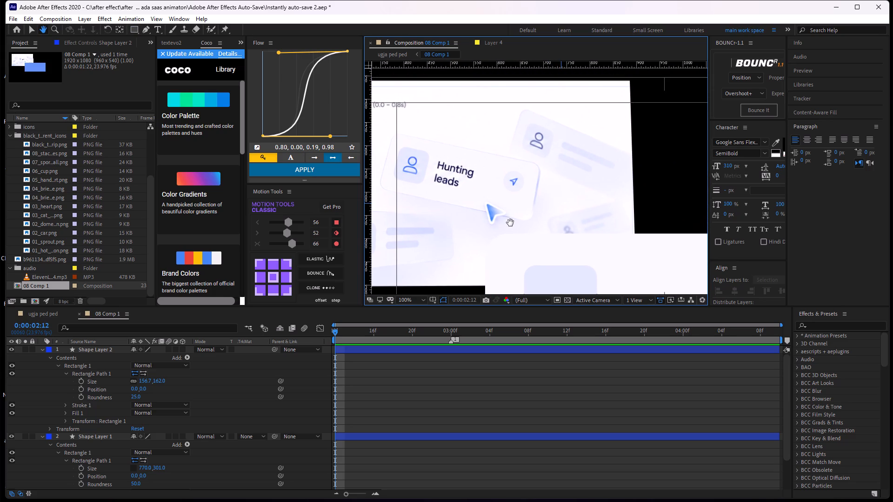
{"action": "middle_click_drag", "start_coordinate": [510, 223], "coordinate": [510, 219]}
{"action": "scroll", "coordinate": [510, 223], "scroll_direction": "up", "scroll_amount": 1}
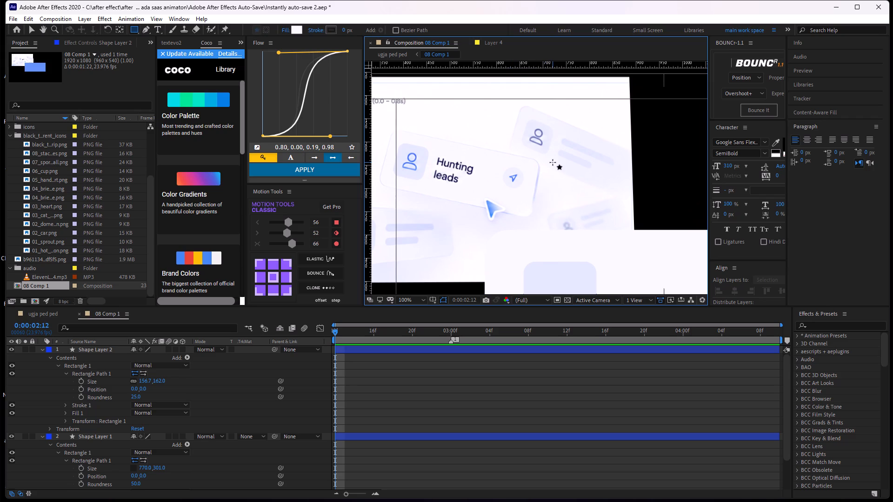
{"action": "middle_click_drag", "start_coordinate": [509, 161], "coordinate": [499, 152]}
{"action": "scroll", "coordinate": [579, 190], "scroll_direction": "down", "scroll_amount": 1}
{"action": "scroll", "coordinate": [569, 165], "scroll_direction": "up", "scroll_amount": 1}
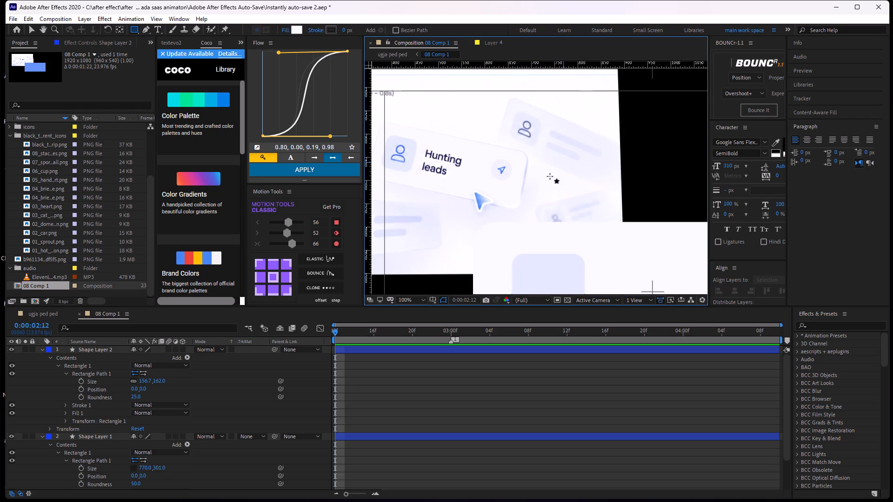
{"action": "scroll", "coordinate": [565, 169], "scroll_direction": "down", "scroll_amount": 1}
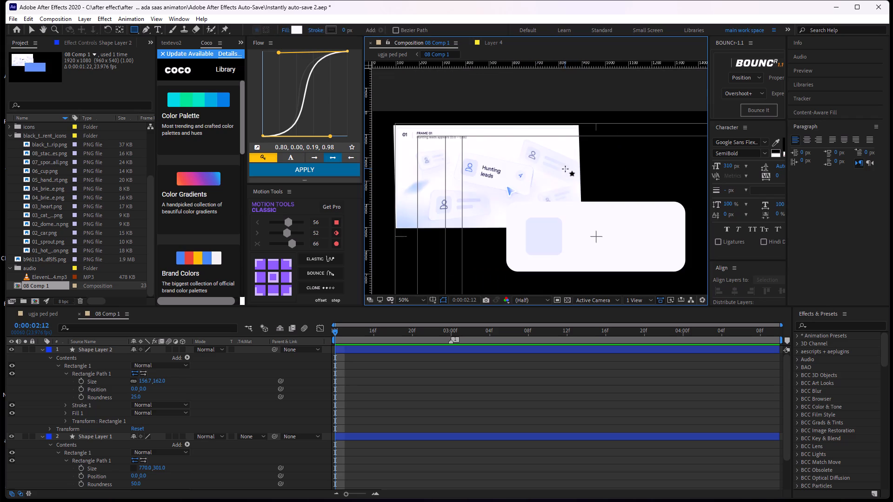
{"action": "scroll", "coordinate": [450, 201], "scroll_direction": "up", "scroll_amount": 1}
{"action": "middle_click_drag", "start_coordinate": [450, 201], "coordinate": [497, 194]}
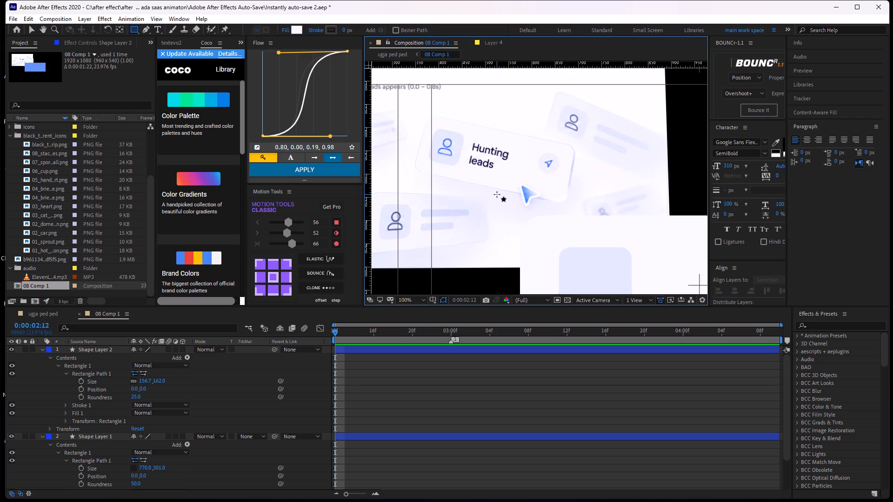
{"action": "middle_click_drag", "start_coordinate": [620, 192], "coordinate": [515, 153]}
{"action": "middle_click_drag", "start_coordinate": [515, 153], "coordinate": [551, 157]}
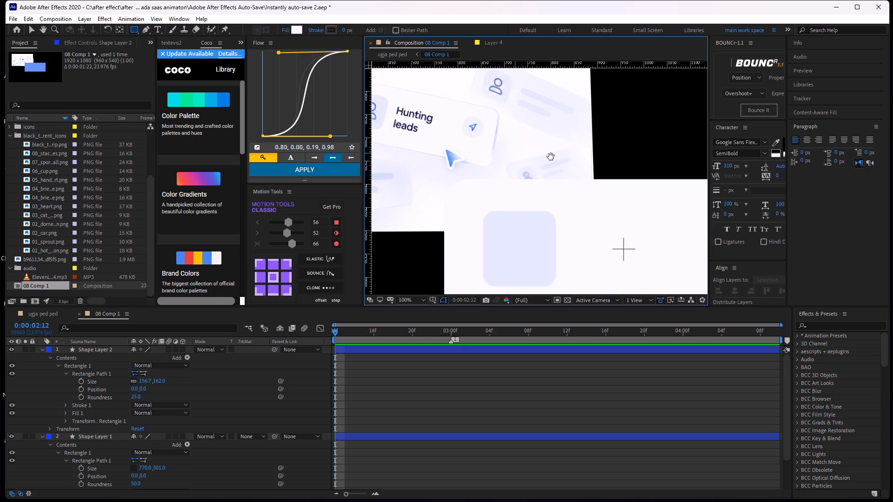
{"action": "middle_click_drag", "start_coordinate": [551, 157], "coordinate": [561, 159]}
{"action": "scroll", "coordinate": [581, 165], "scroll_direction": "up", "scroll_amount": 1}
{"action": "middle_click_drag", "start_coordinate": [580, 165], "coordinate": [677, 175]}
{"action": "scroll", "coordinate": [560, 189], "scroll_direction": "down", "scroll_amount": 1}
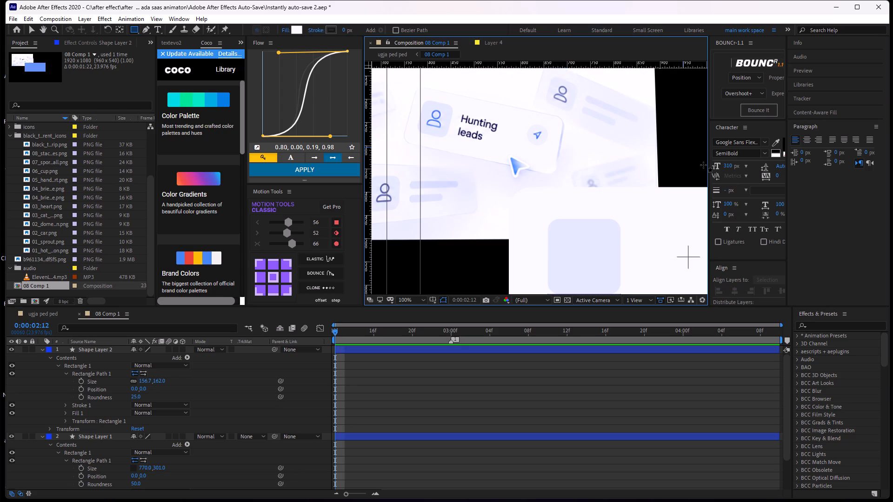
{"action": "scroll", "coordinate": [578, 149], "scroll_direction": "down", "scroll_amount": 1}
{"action": "scroll", "coordinate": [530, 156], "scroll_direction": "up", "scroll_amount": 1}
{"action": "middle_click_drag", "start_coordinate": [522, 156], "coordinate": [606, 191]}
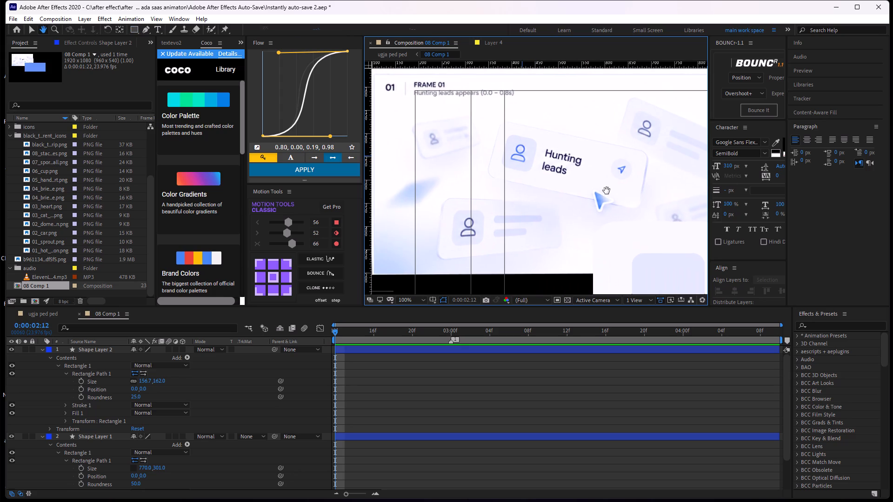
{"action": "middle_click_drag", "start_coordinate": [606, 191], "coordinate": [436, 151]}
{"action": "middle_click_drag", "start_coordinate": [525, 175], "coordinate": [501, 167]}
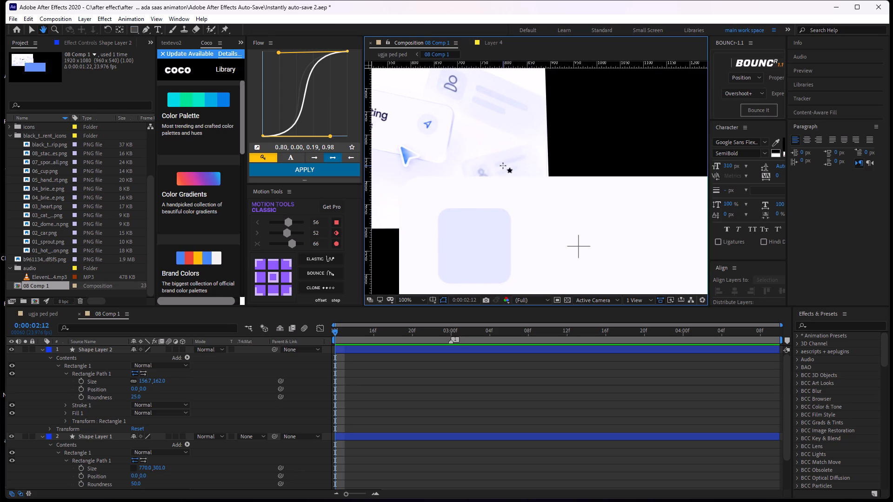
{"action": "middle_click_drag", "start_coordinate": [494, 163], "coordinate": [493, 154]}
{"action": "scroll", "coordinate": [493, 154], "scroll_direction": "down", "scroll_amount": 1}
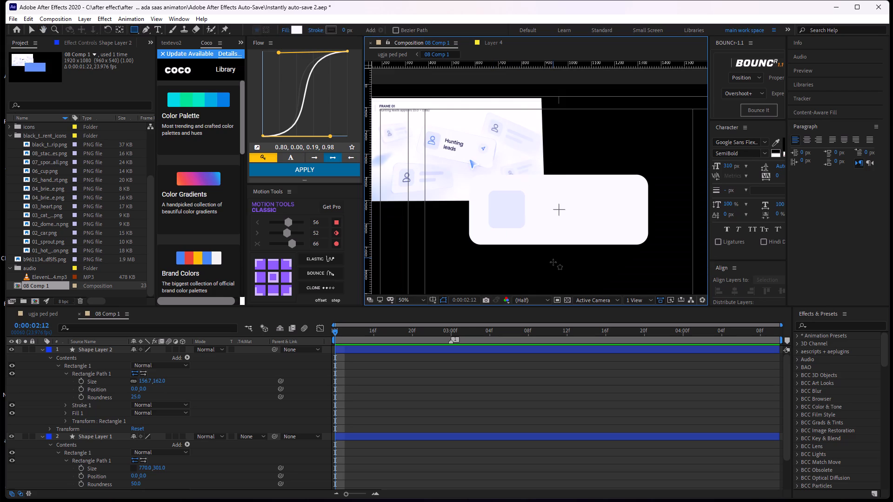
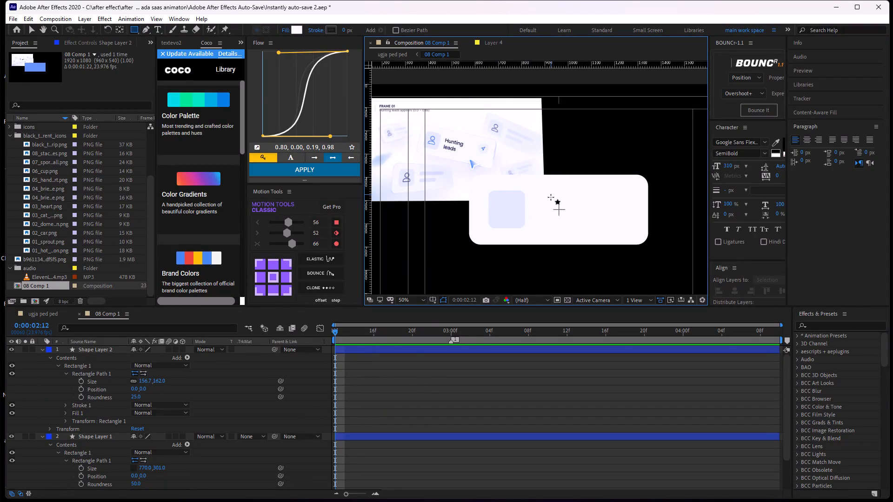
Examine the Hunting leads reference card's icon tile, text and arrow alongside the rebuilt card and its pale blue square.
{"action": "key", "text": "v"}
{"action": "scroll", "coordinate": [547, 199], "scroll_direction": "down", "scroll_amount": 1}
{"action": "scroll", "coordinate": [535, 96], "scroll_direction": "up", "scroll_amount": 2}
{"action": "scroll", "coordinate": [531, 178], "scroll_direction": "down", "scroll_amount": 1}
{"action": "scroll", "coordinate": [503, 178], "scroll_direction": "up", "scroll_amount": 1}
{"action": "middle_click_drag", "start_coordinate": [501, 176], "coordinate": [565, 200]}
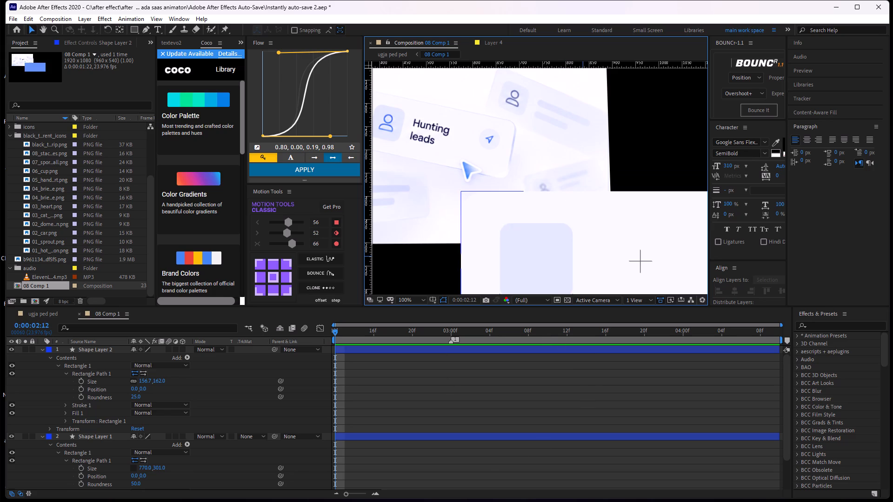
{"action": "middle_click_drag", "start_coordinate": [515, 195], "coordinate": [556, 208]}
{"action": "middle_click_drag", "start_coordinate": [577, 197], "coordinate": [515, 185]}
{"action": "scroll", "coordinate": [582, 198], "scroll_direction": "down", "scroll_amount": 1}
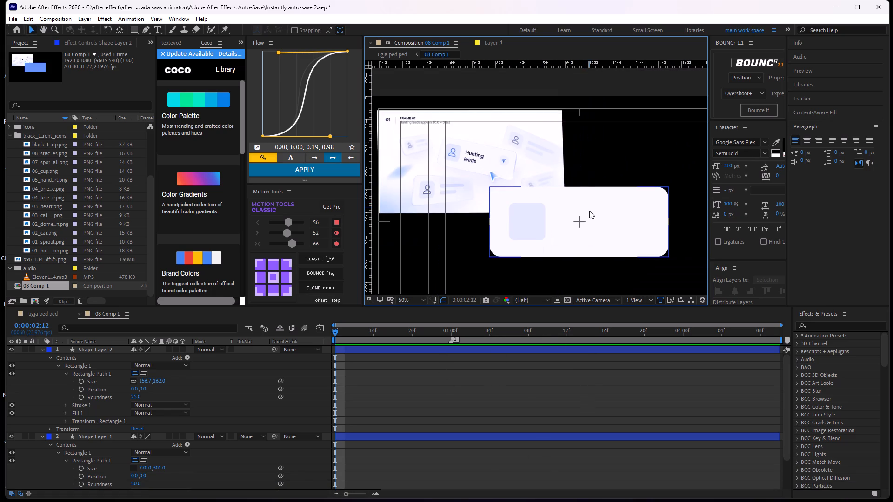
{"action": "scroll", "coordinate": [589, 211], "scroll_direction": "up", "scroll_amount": 1}
{"action": "middle_click_drag", "start_coordinate": [535, 212], "coordinate": [566, 197]}
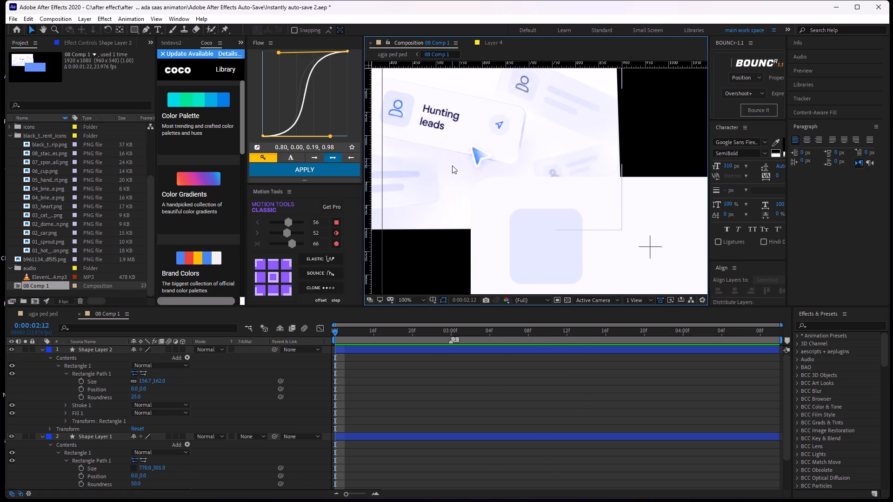
{"action": "middle_click_drag", "start_coordinate": [589, 214], "coordinate": [590, 272]}
{"action": "middle_click_drag", "start_coordinate": [529, 204], "coordinate": [491, 204]}
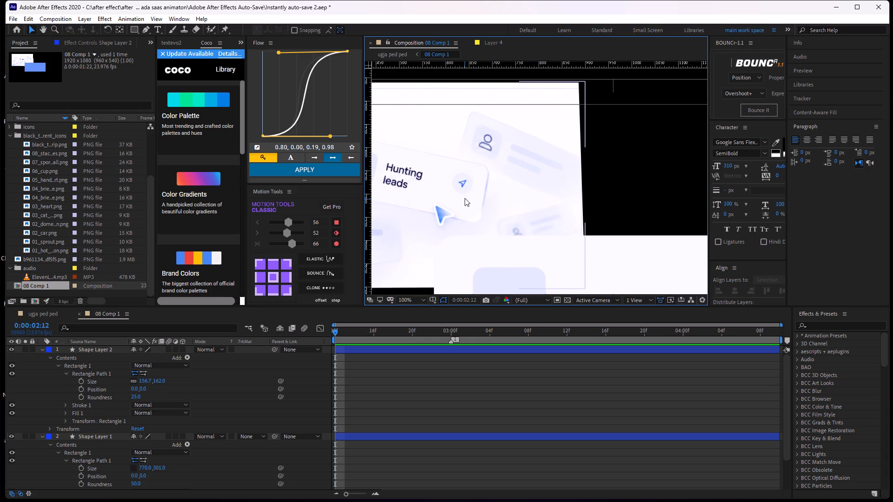
{"action": "middle_click_drag", "start_coordinate": [497, 199], "coordinate": [548, 181]}
{"action": "middle_click_drag", "start_coordinate": [572, 195], "coordinate": [545, 155]}
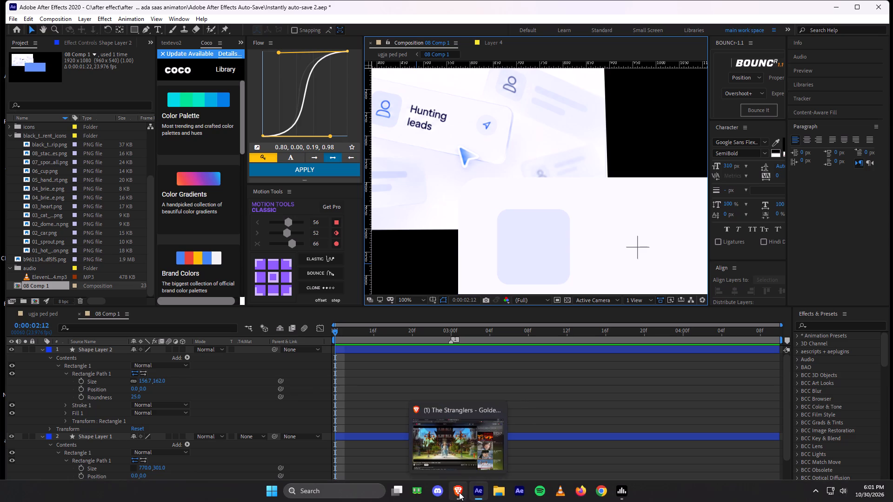
Switch to Brave, search the web for "icon icon" in a new tab, and open the Icon-Icons site.
{"action": "left_click", "coordinate": [462, 454]}
{"action": "left_click", "coordinate": [472, 13]}
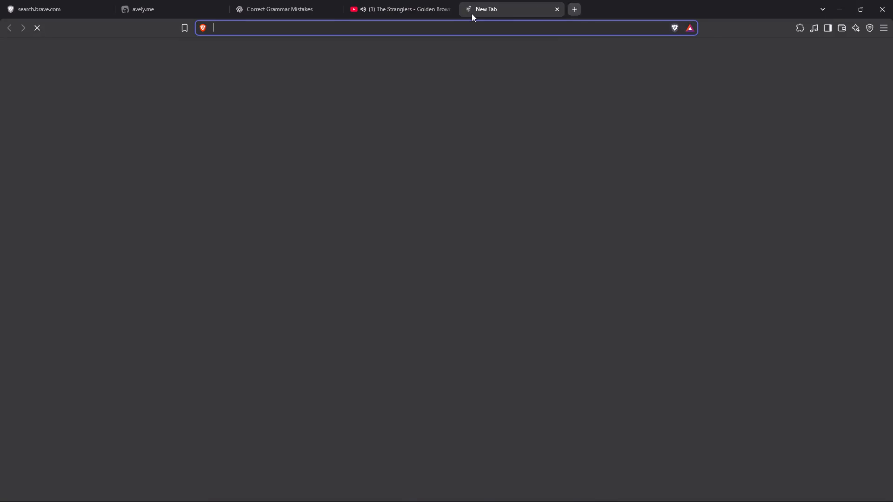
{"action": "type", "text": "icon icon"}
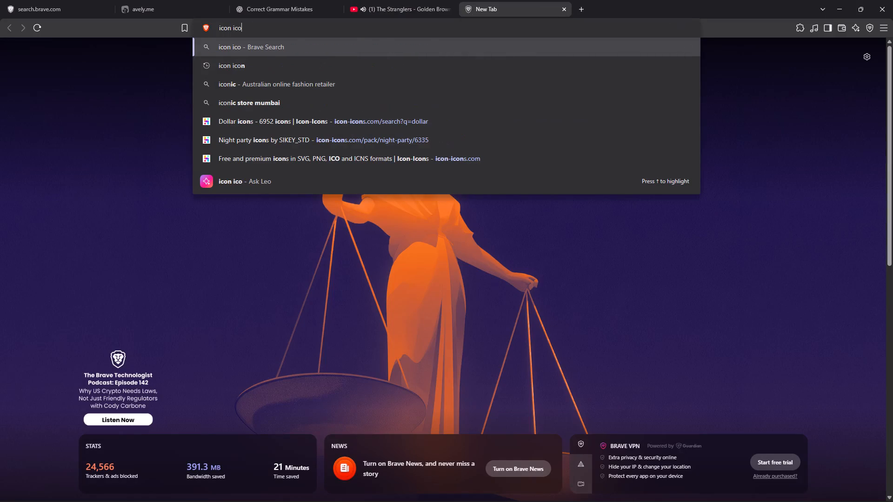
{"action": "key", "text": "space"}
{"action": "key", "text": "Return"}
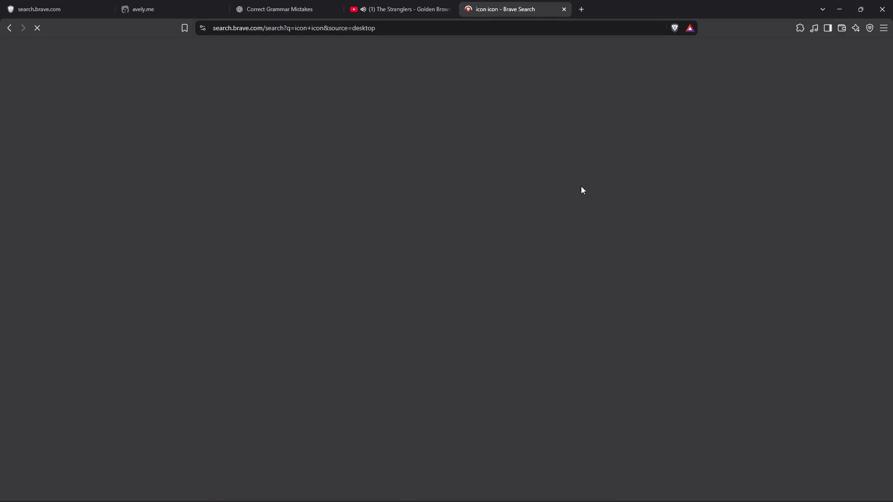
{"action": "left_click", "coordinate": [189, 381]}
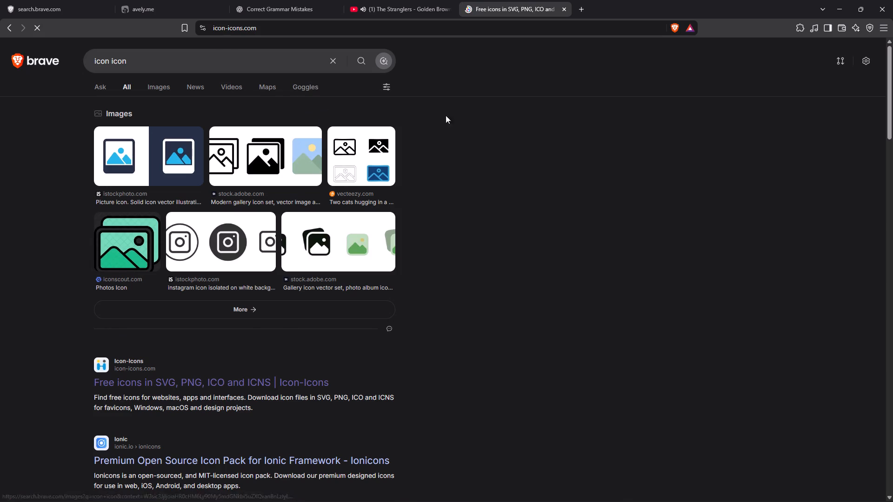
Search the icon library for "peson".
{"action": "left_click", "coordinate": [345, 185]}
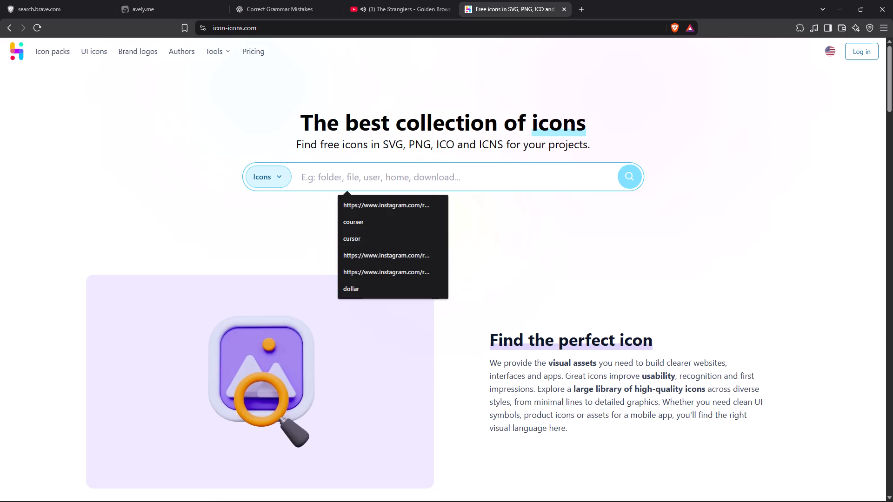
{"action": "type", "text": "peson"}
{"action": "key", "text": "space"}
{"action": "key", "text": "Return"}
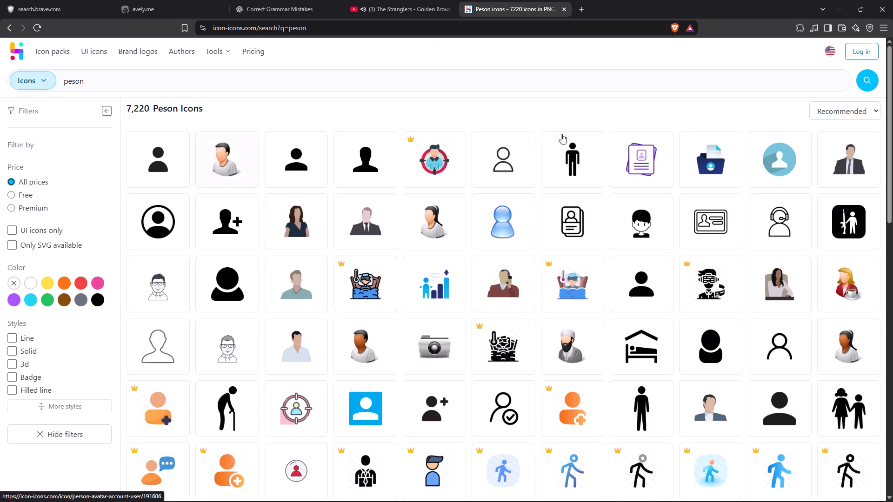
Look through the peson icon results for a person icon suited to the Hunting leads card's tile.
{"action": "scroll", "coordinate": [324, 227], "scroll_direction": "down", "scroll_amount": 3}
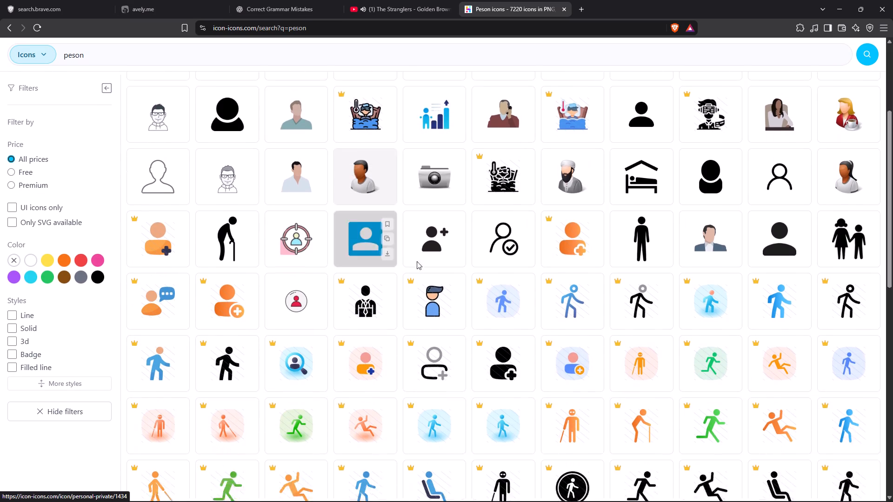
{"action": "scroll", "coordinate": [543, 250], "scroll_direction": "down", "scroll_amount": 6}
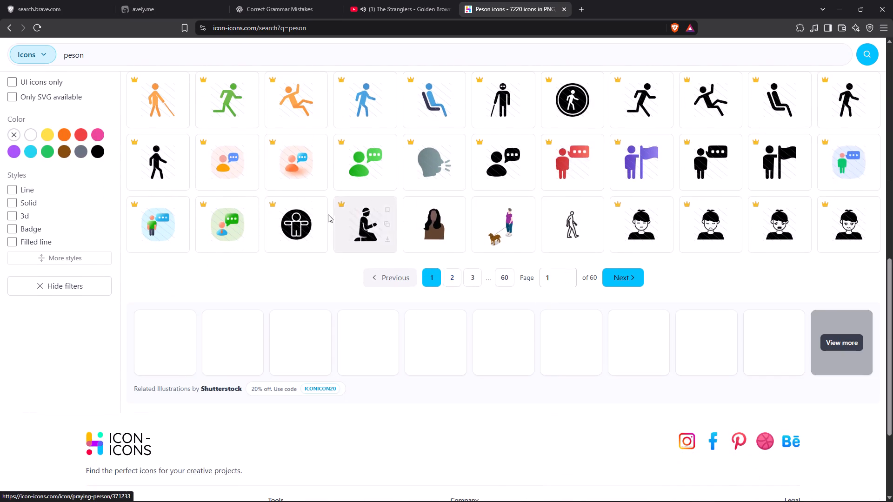
{"action": "scroll", "coordinate": [328, 214], "scroll_direction": "up", "scroll_amount": 6}
{"action": "scroll", "coordinate": [315, 255], "scroll_direction": "up", "scroll_amount": 5}
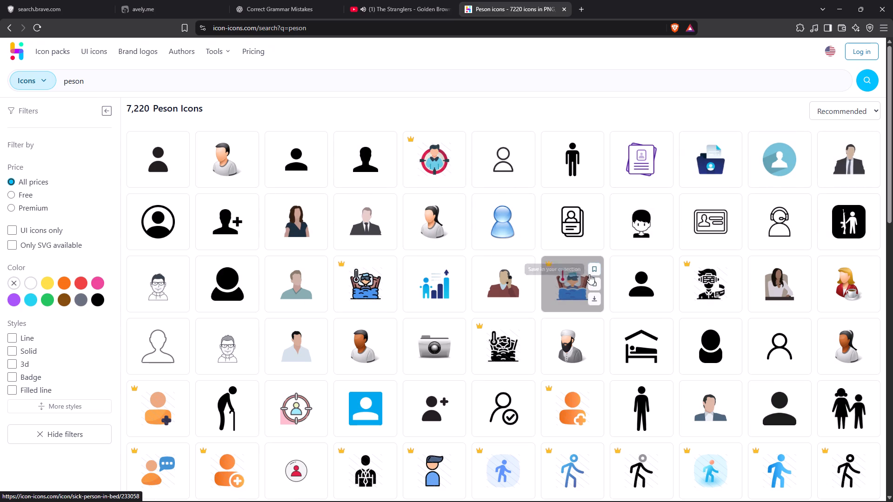
{"action": "scroll", "coordinate": [537, 273], "scroll_direction": "down", "scroll_amount": 1}
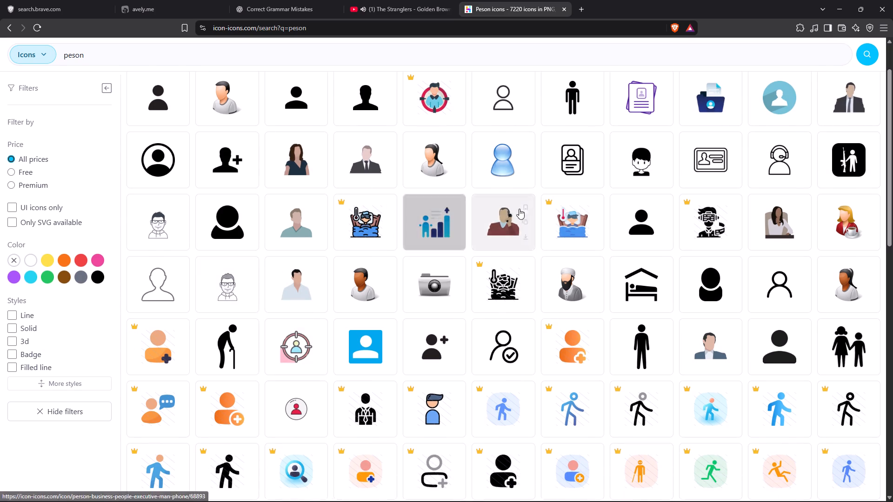
{"action": "scroll", "coordinate": [520, 258], "scroll_direction": "down", "scroll_amount": 2}
{"action": "scroll", "coordinate": [238, 250], "scroll_direction": "up", "scroll_amount": 5}
{"action": "scroll", "coordinate": [227, 200], "scroll_direction": "up", "scroll_amount": 2}
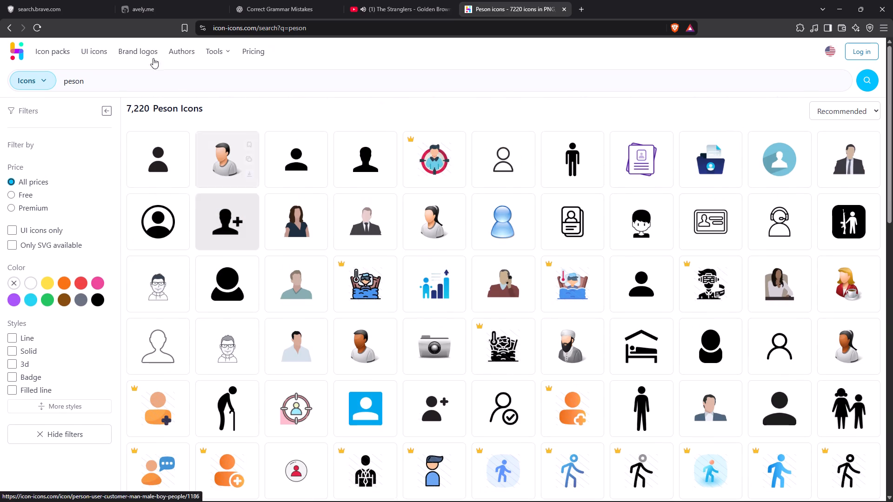
Search the icon library for "office person", correcting the misspelled query "office perspn".
{"action": "left_click_drag", "start_coordinate": [108, 77], "coordinate": [0, 98]}
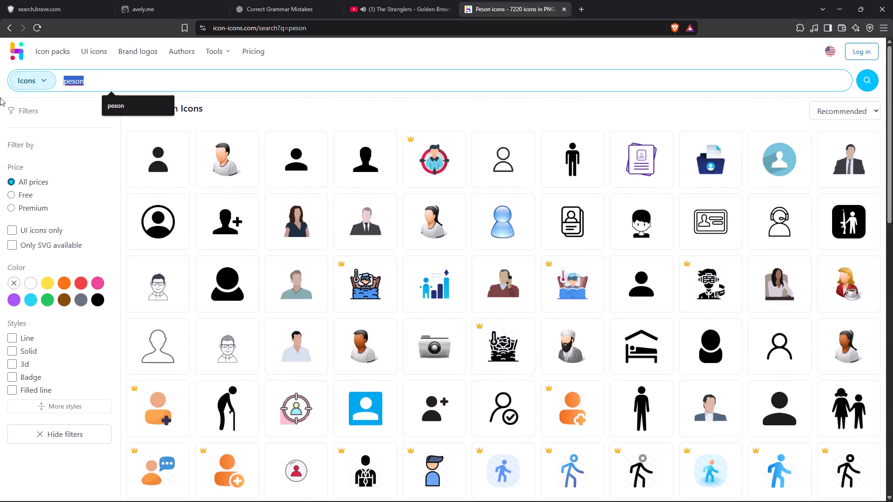
{"action": "key", "text": "BackSpace"}
{"action": "type", "text": "office perosns"}
{"action": "key", "text": "BackSpace"}
{"action": "key", "text": "BackSpace"}
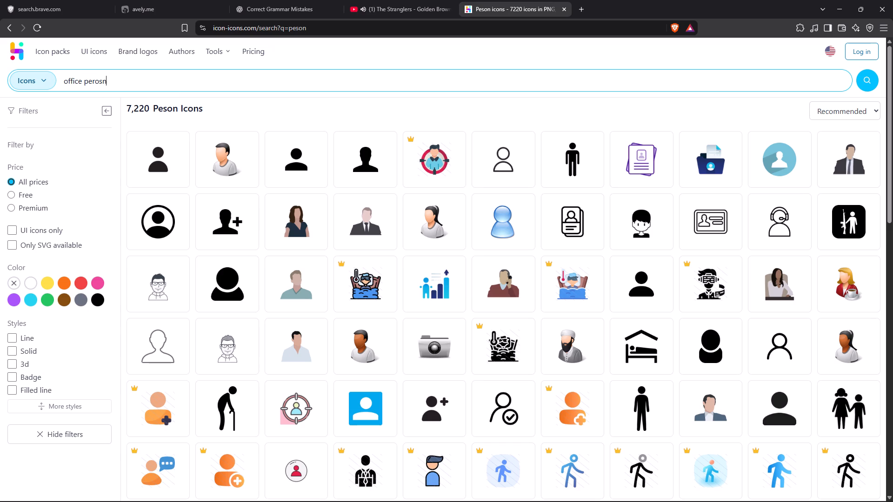
{"action": "key", "text": "BackSpace"}
{"action": "key", "text": "BackSpace"}
{"action": "key", "text": "s"}
{"action": "type", "text": "pn"}
{"action": "key", "text": "space"}
{"action": "key", "text": "Return"}
{"action": "left_click_drag", "start_coordinate": [118, 81], "coordinate": [96, 103]}
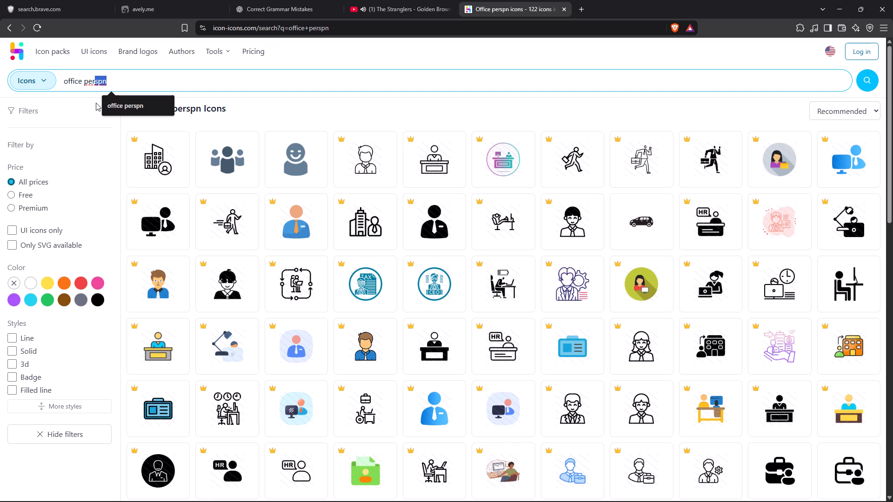
{"action": "key", "text": "BackSpace"}
{"action": "type", "text": "son"}
{"action": "key", "text": "Return"}
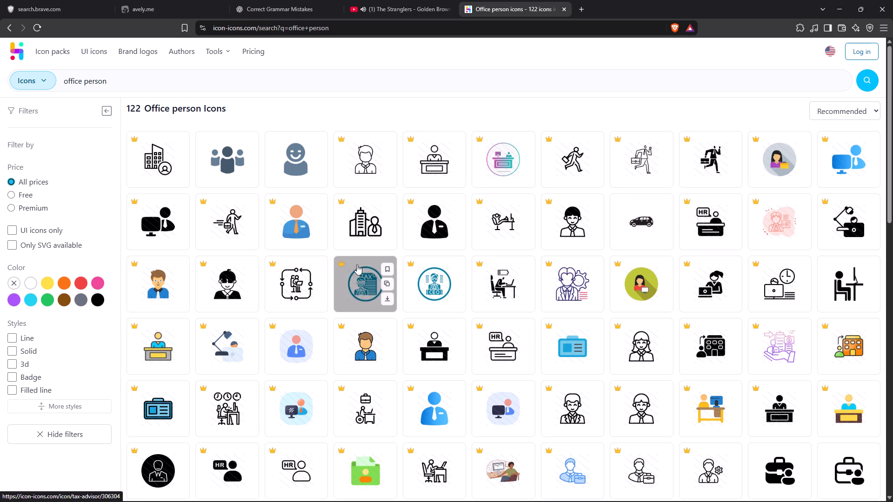
Look through the office person icons and return to the earlier peson results.
{"action": "scroll", "coordinate": [293, 259], "scroll_direction": "up", "scroll_amount": 1}
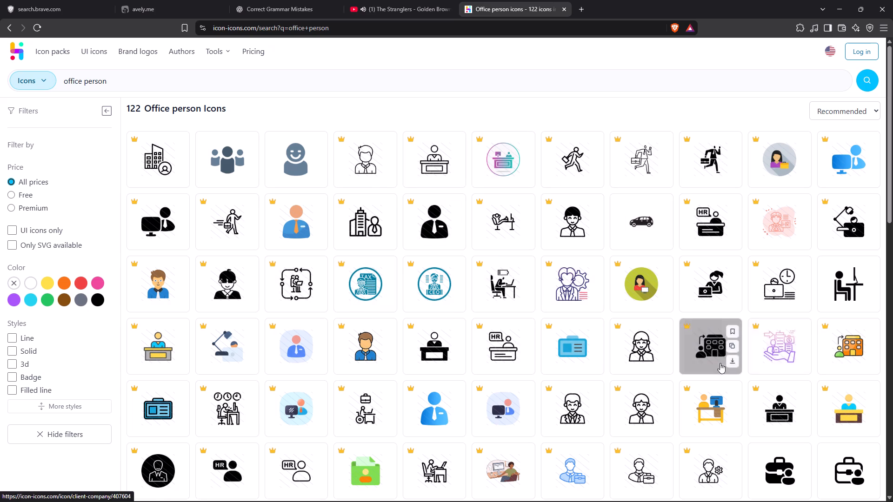
{"action": "scroll", "coordinate": [684, 310], "scroll_direction": "down", "scroll_amount": 3}
{"action": "left_click_drag", "start_coordinate": [333, 271], "coordinate": [334, 266]}
{"action": "left_click", "coordinate": [359, 236]}
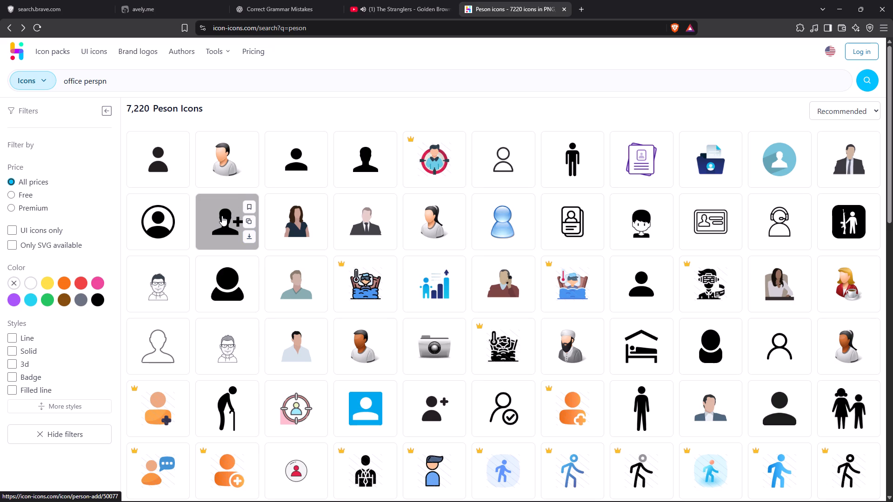
Open the Person add icon from Ionicons and start its PNG download at 512px.
{"action": "left_click", "coordinate": [222, 216]}
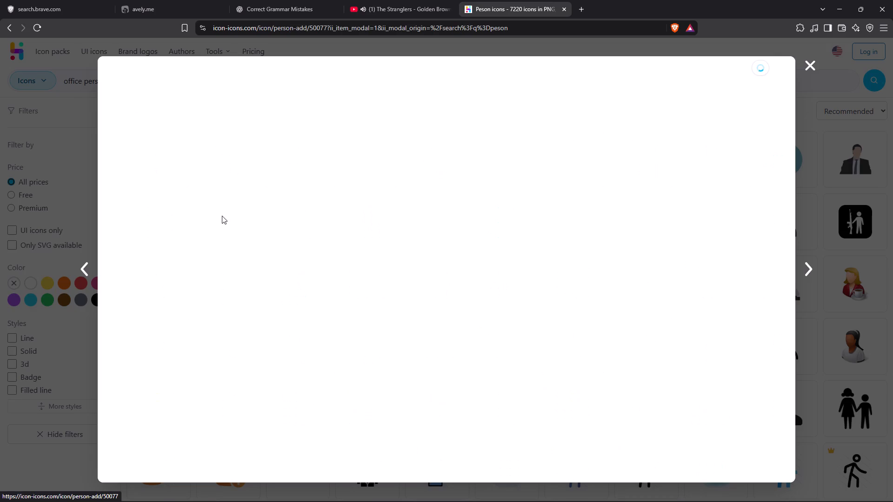
{"action": "scroll", "coordinate": [533, 202], "scroll_direction": "down", "scroll_amount": 1}
{"action": "scroll", "coordinate": [616, 156], "scroll_direction": "down", "scroll_amount": 1}
{"action": "scroll", "coordinate": [647, 278], "scroll_direction": "up", "scroll_amount": 2}
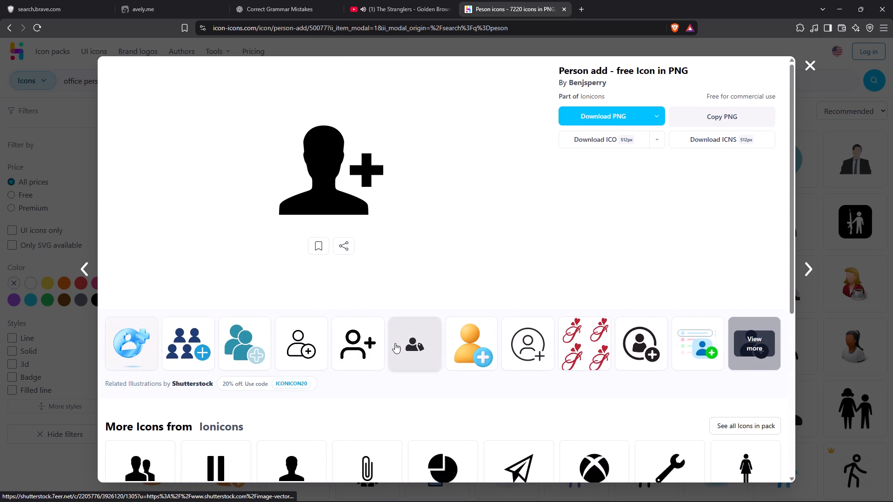
{"action": "scroll", "coordinate": [613, 144], "scroll_direction": "up", "scroll_amount": 1}
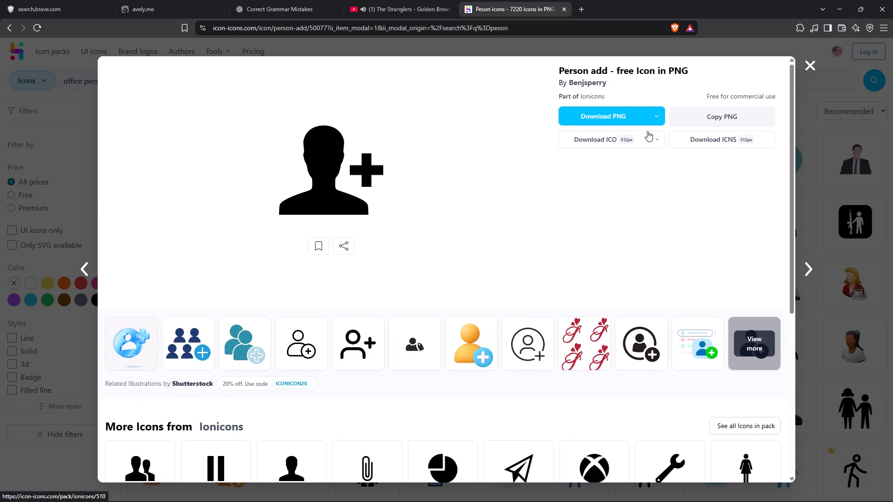
{"action": "left_click", "coordinate": [655, 114]}
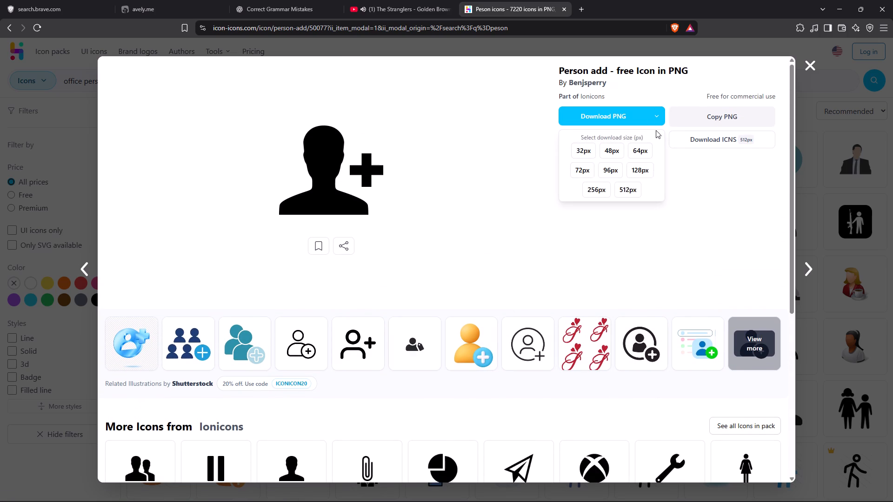
{"action": "left_click", "coordinate": [624, 189]}
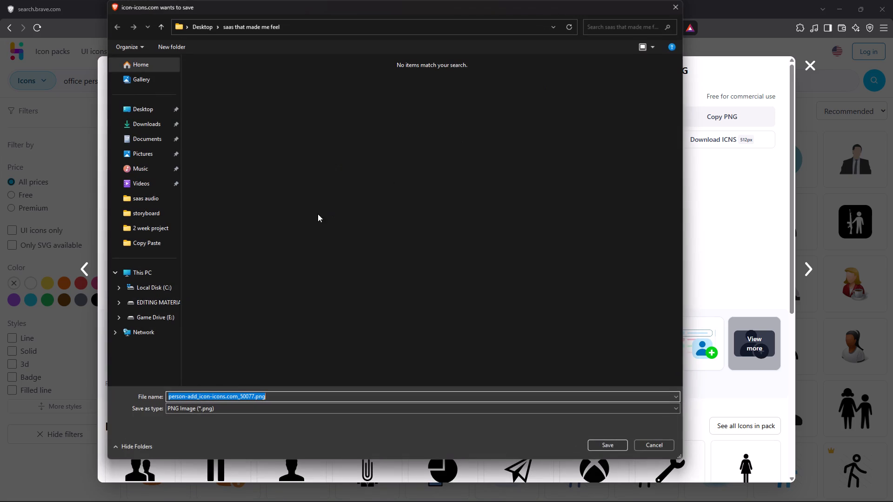
Choose the png &icons folder inside the Desktop's saas project 8 folder as the icon's save location.
{"action": "left_click", "coordinate": [147, 110]}
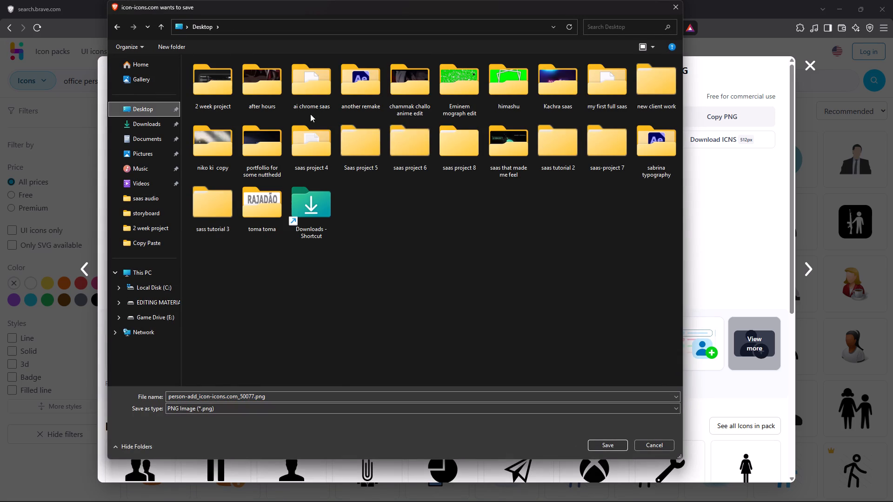
{"action": "double_click", "coordinate": [453, 144]}
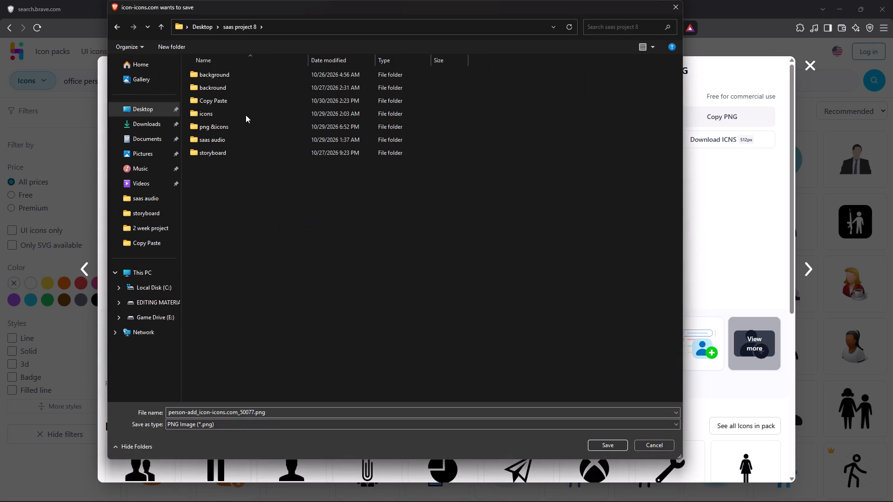
{"action": "double_click", "coordinate": [246, 114]}
{"action": "left_click_drag", "start_coordinate": [274, 210], "coordinate": [274, 194]}
{"action": "double_click", "coordinate": [220, 123]}
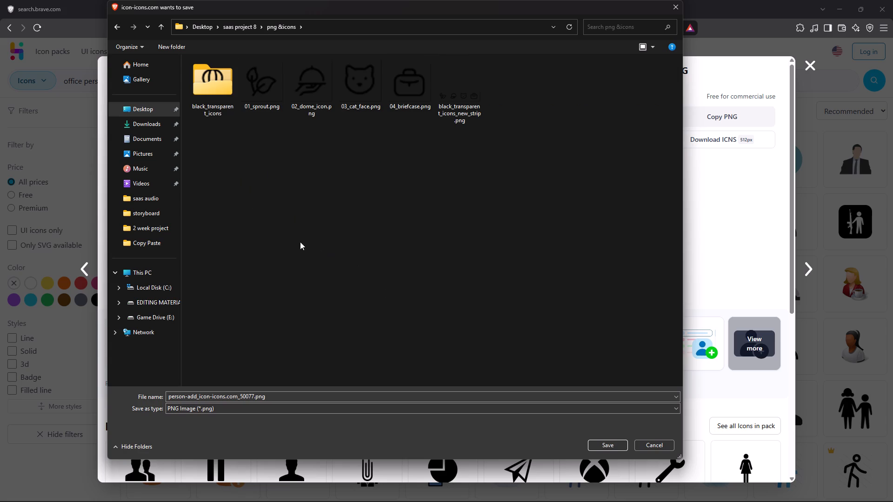
{"action": "left_click", "coordinate": [265, 182]}
{"action": "double_click", "coordinate": [234, 129]}
Create a folder named "after 2 second" inside the png &icons folder.
{"action": "right_click", "coordinate": [220, 186]}
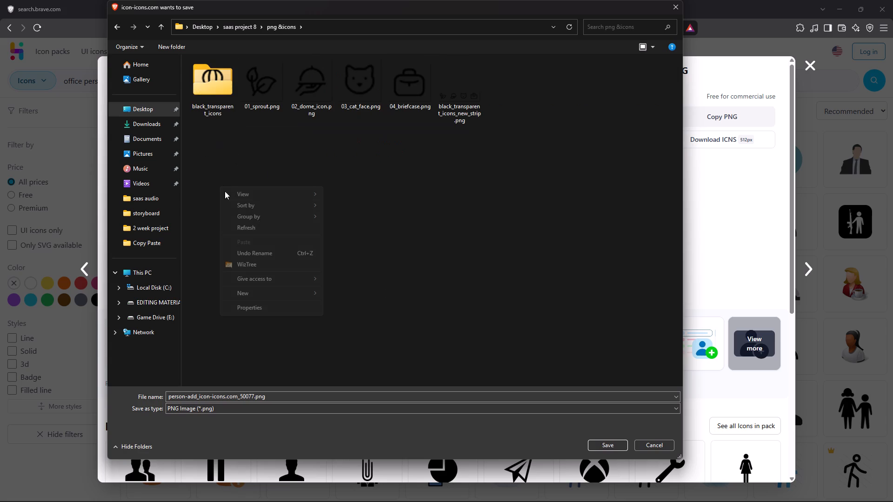
{"action": "left_click", "coordinate": [332, 291]}
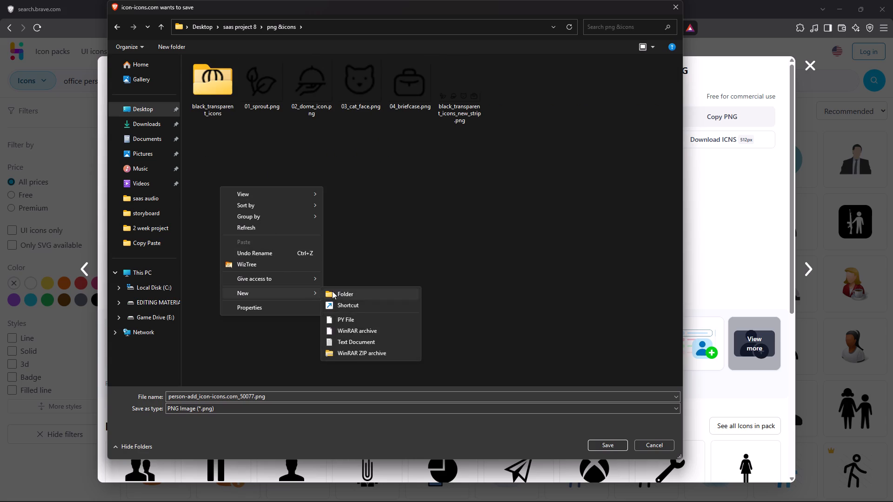
{"action": "type", "text": "after"}
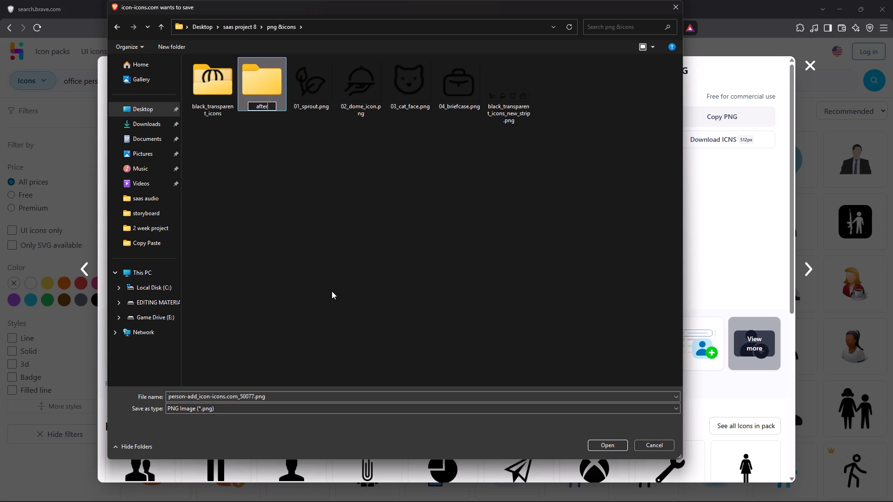
{"action": "key", "text": "space"}
{"action": "type", "text": "2 so"}
{"action": "key", "text": "BackSpace"}
{"action": "type", "text": "econd"}
{"action": "key", "text": "space"}
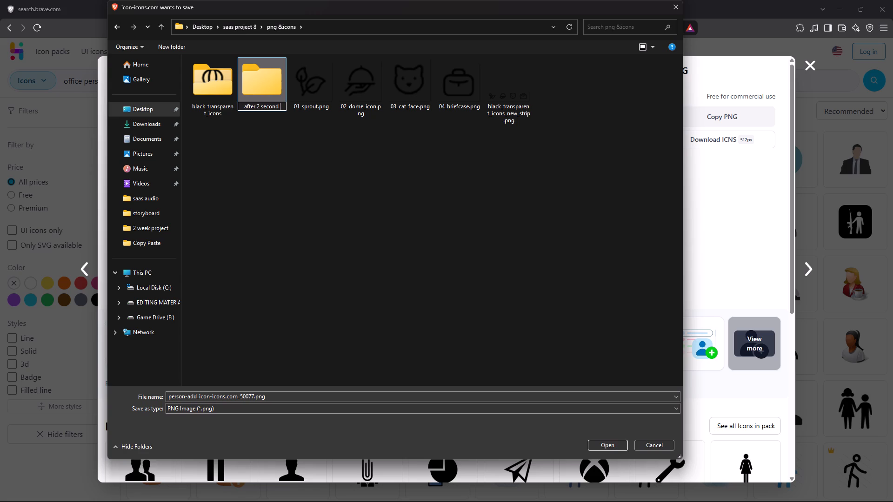
{"action": "key", "text": "BackSpace"}
{"action": "key", "text": "space"}
{"action": "key", "text": "Return"}
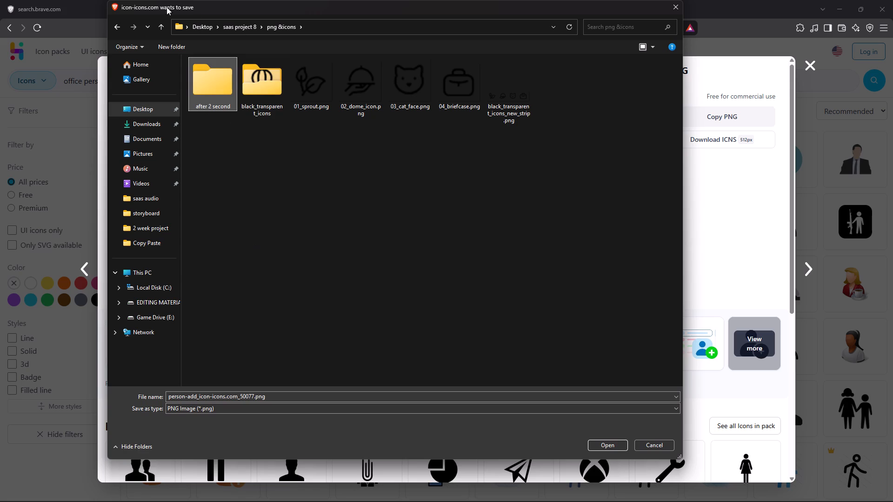
Save the person add PNG into the after 2 second folder under its suggested file name.
{"action": "double_click", "coordinate": [216, 96]}
{"action": "left_click", "coordinate": [612, 444]}
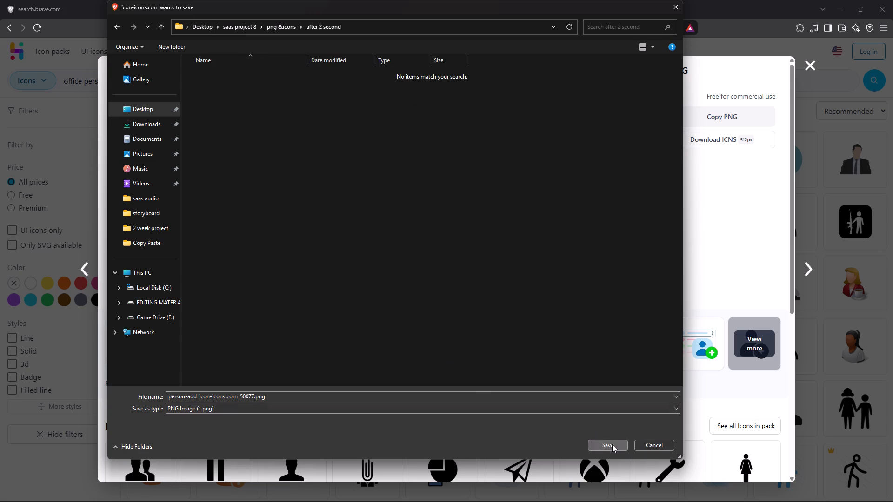
Switch to After Effects and import the downloaded person add PNG into the project's top level.
{"action": "left_click_drag", "start_coordinate": [699, 48], "coordinate": [554, 484]}
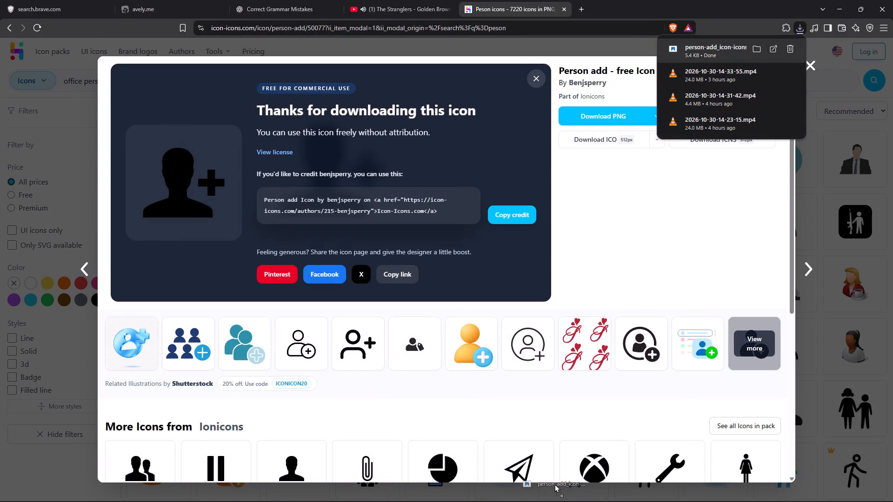
{"action": "left_click_drag", "start_coordinate": [554, 484], "coordinate": [142, 253]}
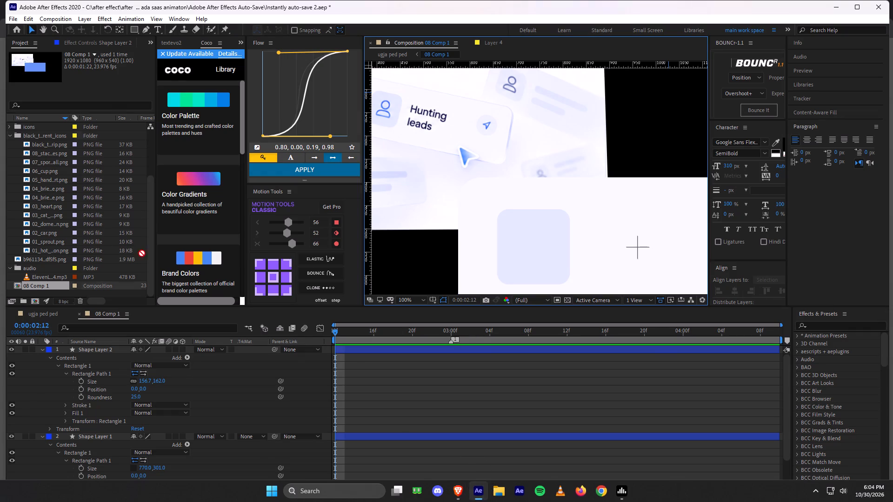
{"action": "left_click_drag", "start_coordinate": [142, 253], "coordinate": [54, 148]}
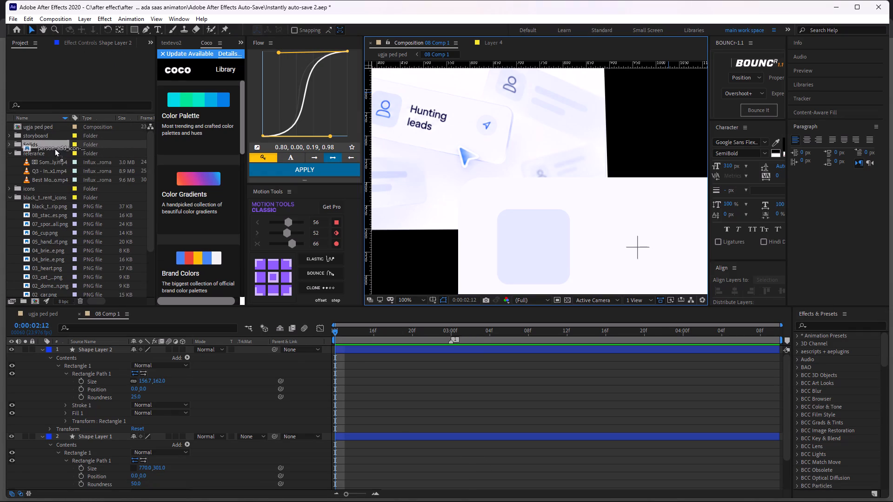
{"action": "left_click_drag", "start_coordinate": [54, 148], "coordinate": [52, 125]}
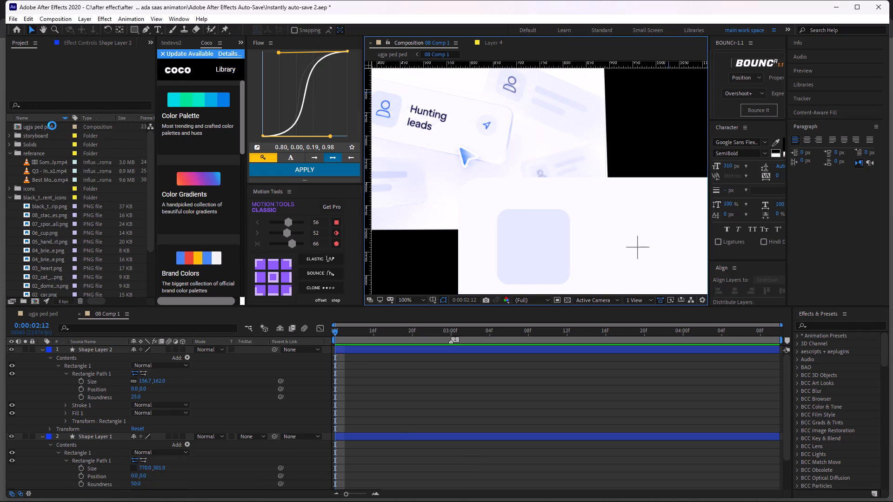
{"action": "scroll", "coordinate": [53, 127], "scroll_direction": "down", "scroll_amount": 1}
{"action": "scroll", "coordinate": [36, 166], "scroll_direction": "up", "scroll_amount": 1}
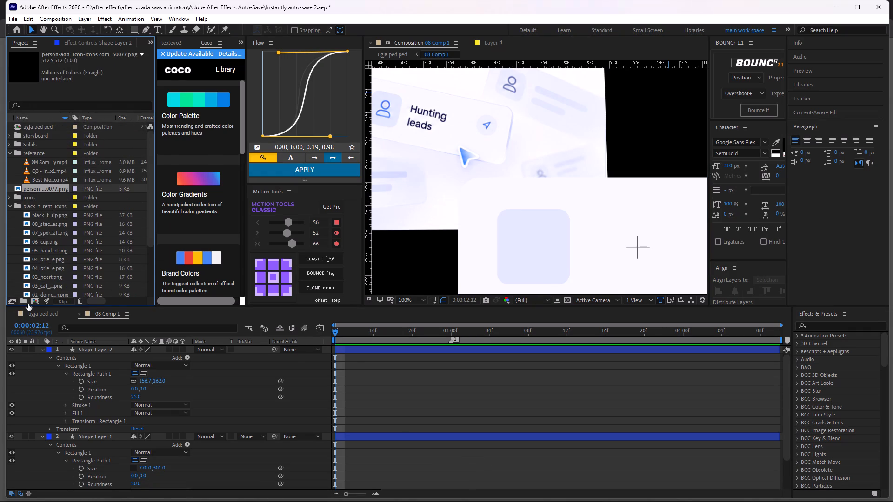
Create a project folder named "after 2 second".
{"action": "left_click", "coordinate": [24, 303]}
{"action": "type", "text": "after 2 sen"}
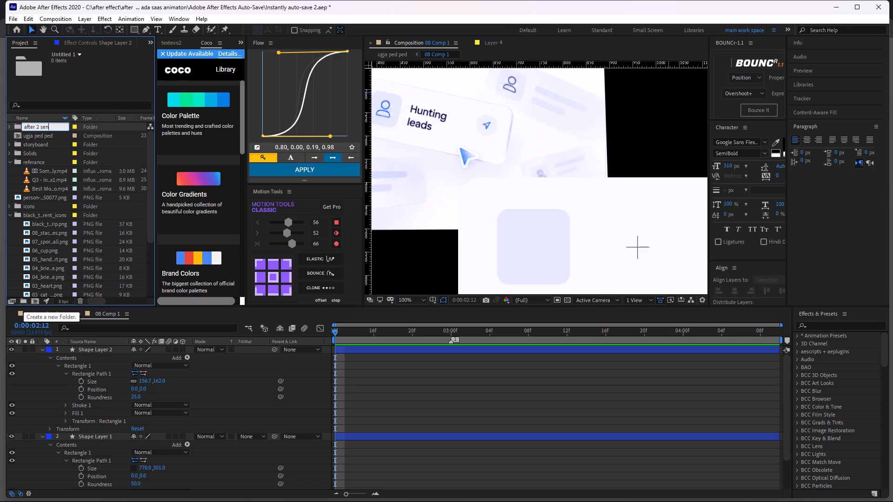
{"action": "key", "text": "BackSpace"}
{"action": "type", "text": "cond"}
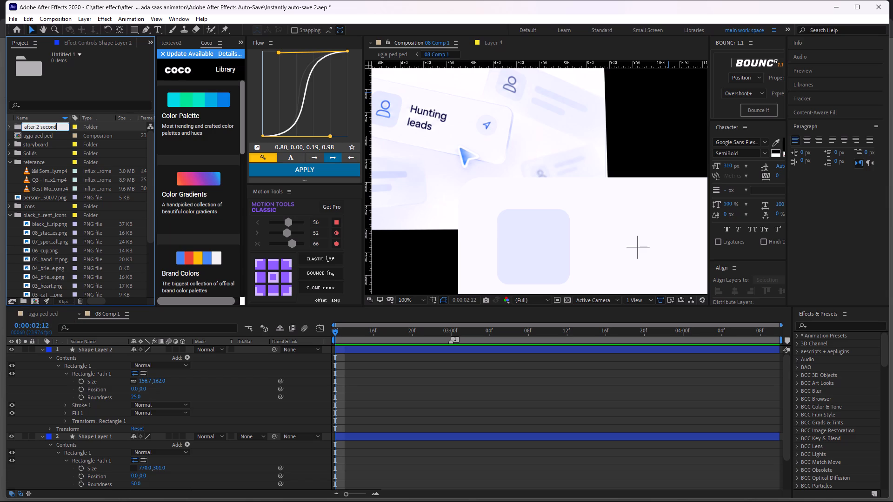
{"action": "key", "text": "Return"}
Move the imported person add PNG into the after 2 second project folder.
{"action": "scroll", "coordinate": [18, 196], "scroll_direction": "up", "scroll_amount": 3}
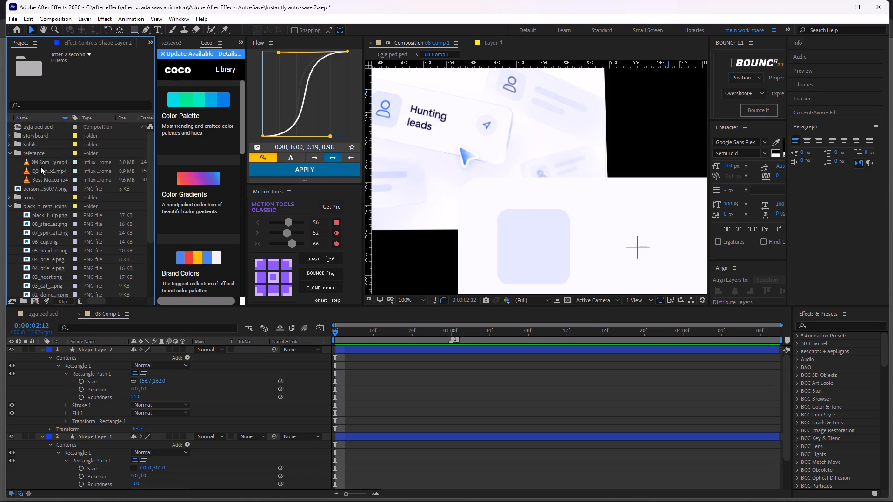
{"action": "scroll", "coordinate": [40, 166], "scroll_direction": "up", "scroll_amount": 1}
{"action": "scroll", "coordinate": [40, 166], "scroll_direction": "down", "scroll_amount": 1}
{"action": "left_click_drag", "start_coordinate": [42, 153], "coordinate": [38, 300]}
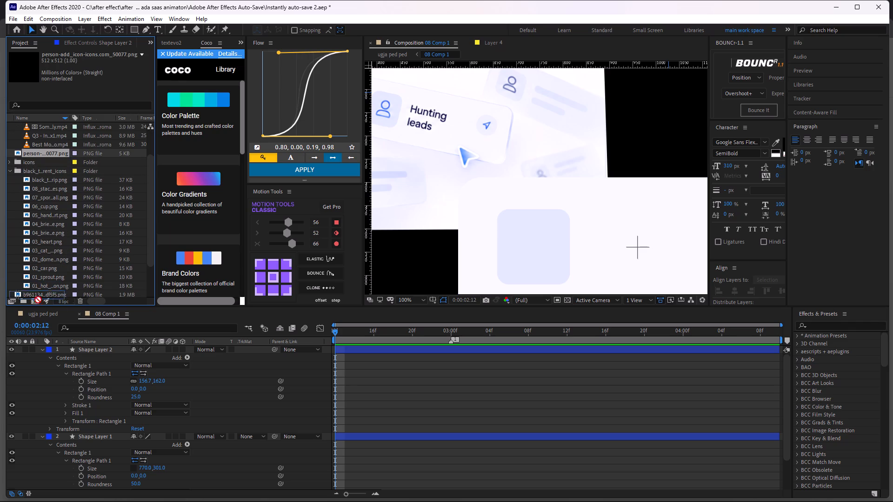
{"action": "left_click_drag", "start_coordinate": [38, 300], "coordinate": [50, 288]}
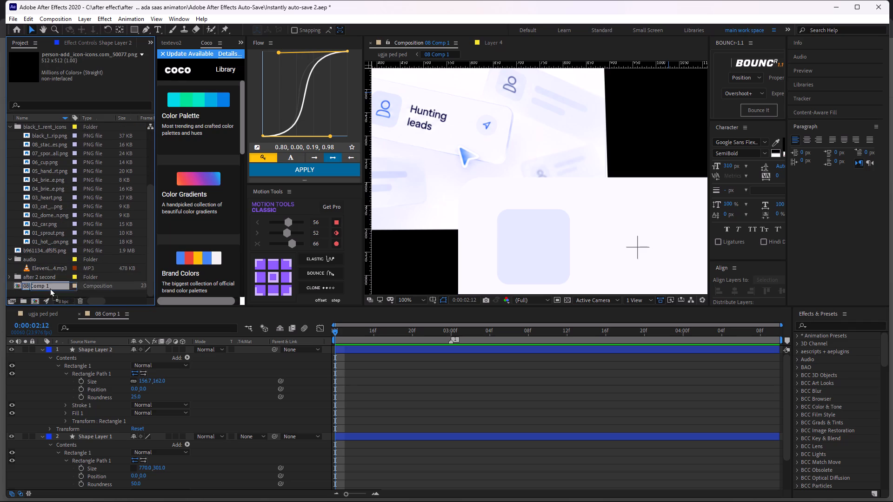
{"action": "left_click_drag", "start_coordinate": [50, 288], "coordinate": [52, 274]}
Collapse the audio, black_transparent_icons and referance folders in the project's file list.
{"action": "left_click", "coordinate": [10, 248]}
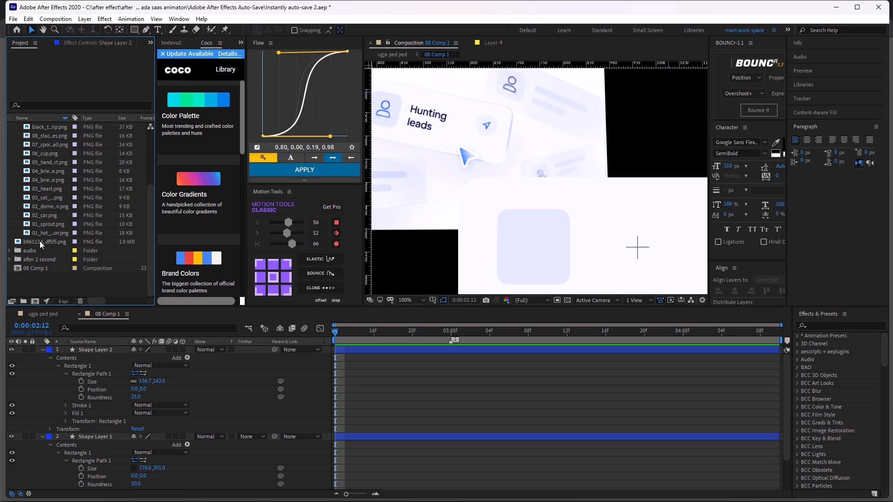
{"action": "scroll", "coordinate": [54, 231], "scroll_direction": "up", "scroll_amount": 1}
{"action": "left_click", "coordinate": [8, 181]}
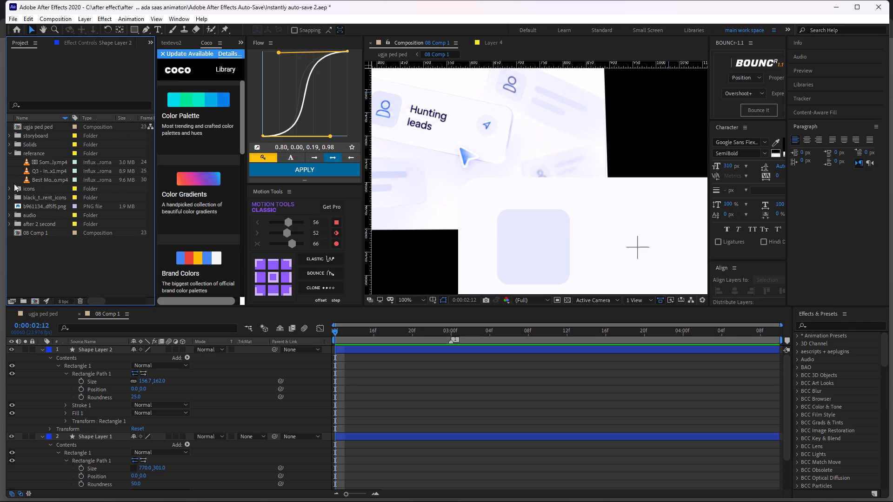
{"action": "left_click", "coordinate": [11, 154]}
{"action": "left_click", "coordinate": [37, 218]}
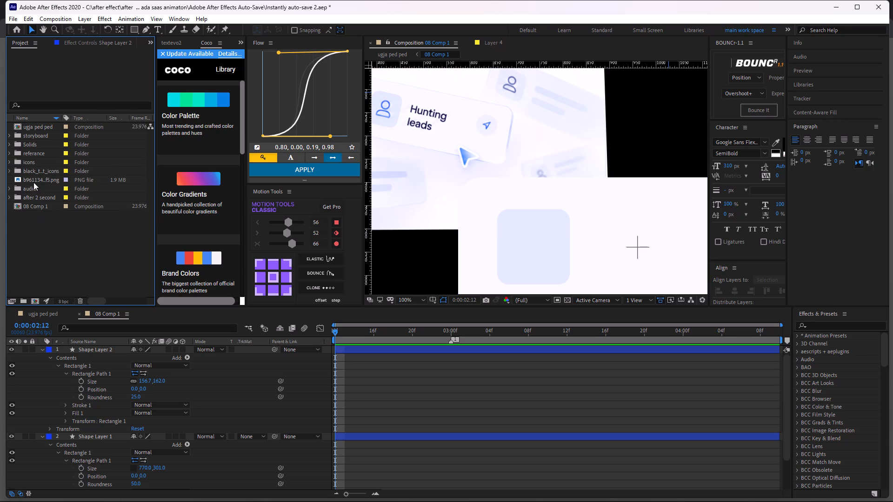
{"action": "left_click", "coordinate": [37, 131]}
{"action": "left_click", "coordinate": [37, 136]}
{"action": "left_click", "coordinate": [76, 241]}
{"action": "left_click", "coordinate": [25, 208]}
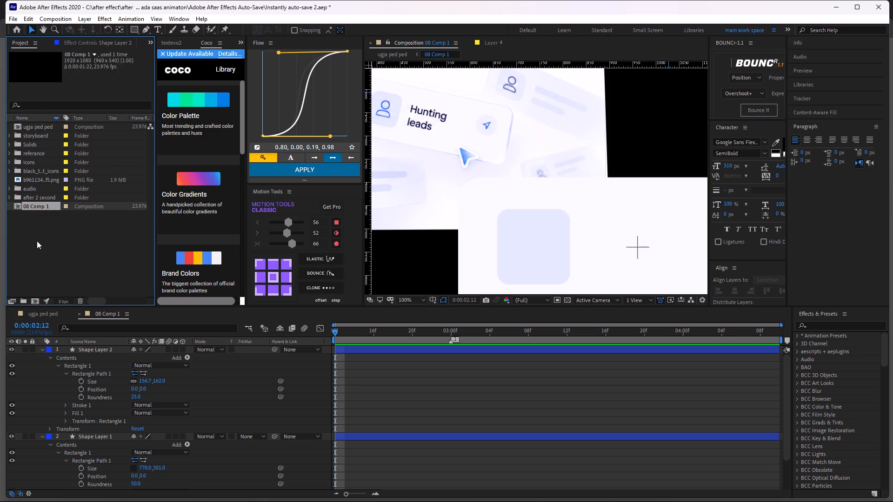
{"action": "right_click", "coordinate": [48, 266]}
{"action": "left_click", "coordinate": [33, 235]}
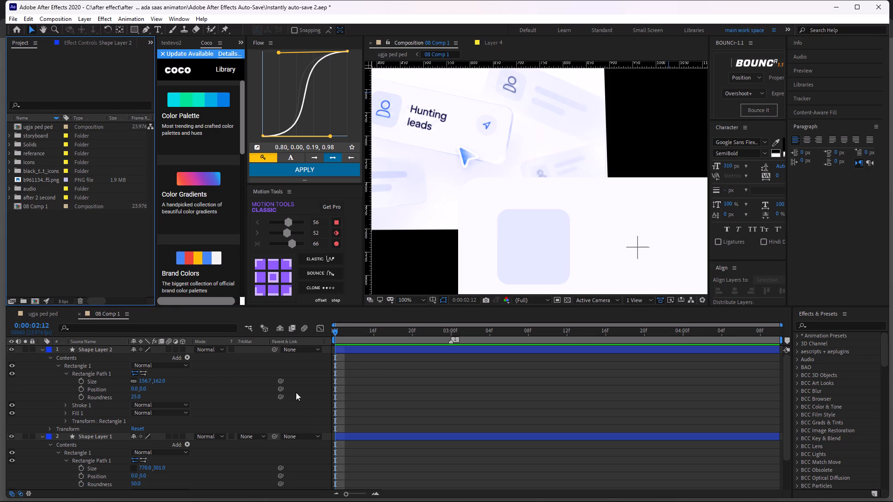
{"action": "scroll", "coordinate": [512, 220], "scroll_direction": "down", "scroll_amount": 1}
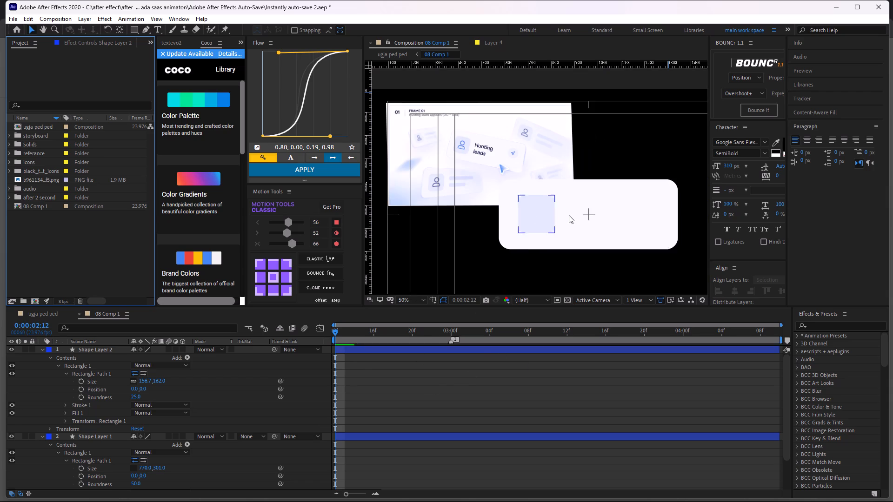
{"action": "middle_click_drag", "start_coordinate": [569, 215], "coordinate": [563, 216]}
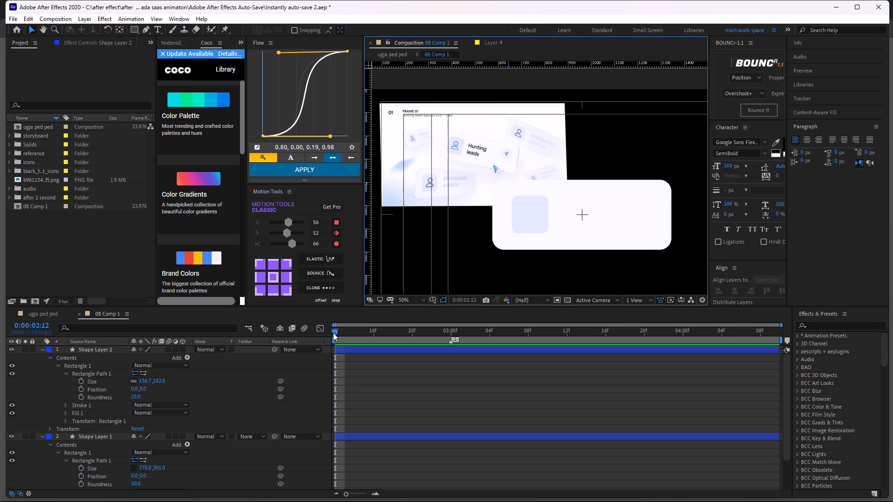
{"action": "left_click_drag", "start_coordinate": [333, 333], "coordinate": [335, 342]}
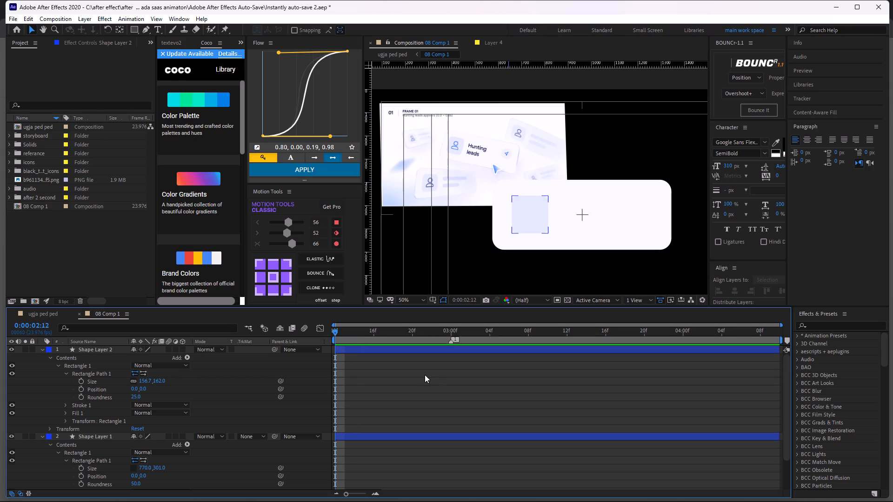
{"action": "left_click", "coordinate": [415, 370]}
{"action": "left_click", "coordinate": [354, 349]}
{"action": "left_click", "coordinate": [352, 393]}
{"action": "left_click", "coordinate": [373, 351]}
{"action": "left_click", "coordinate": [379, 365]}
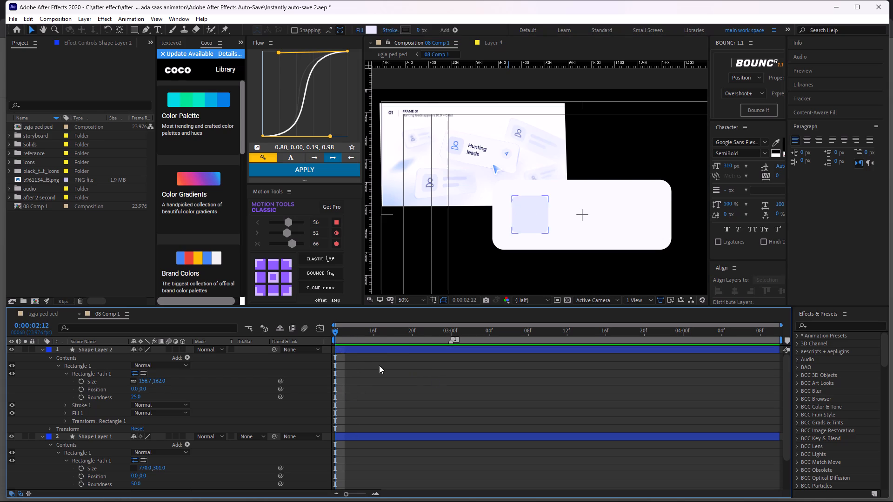
Set the Roundness of Shape Layer 2's rectangle, the lavender icon square, to 30.
{"action": "left_click", "coordinate": [358, 351]}
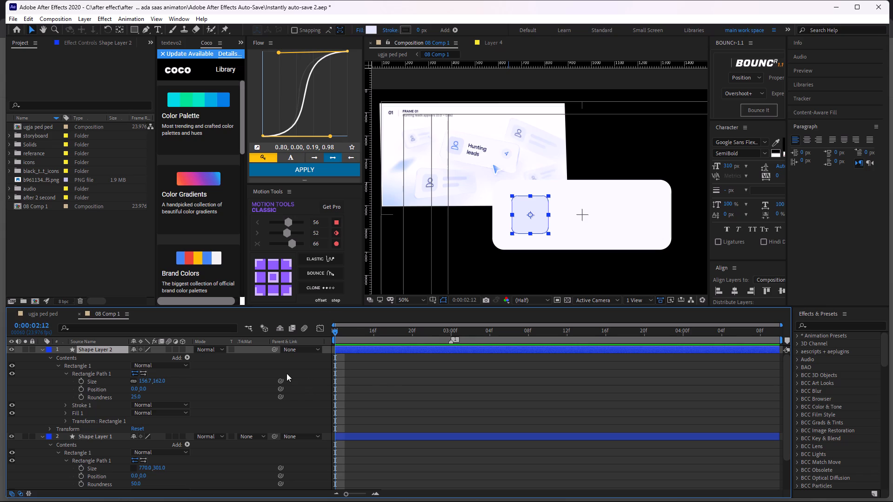
{"action": "left_click", "coordinate": [133, 400]}
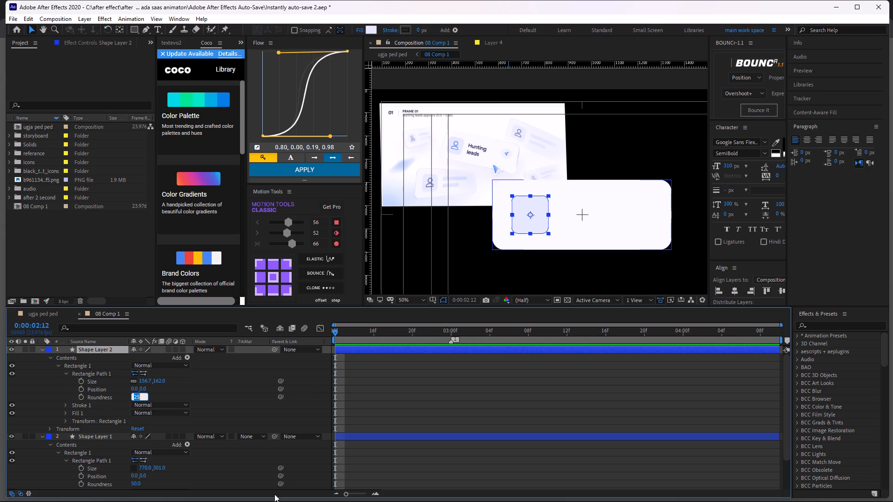
{"action": "type", "text": "30"}
{"action": "key", "text": "Return"}
{"action": "left_click_drag", "start_coordinate": [321, 376], "coordinate": [336, 378]}
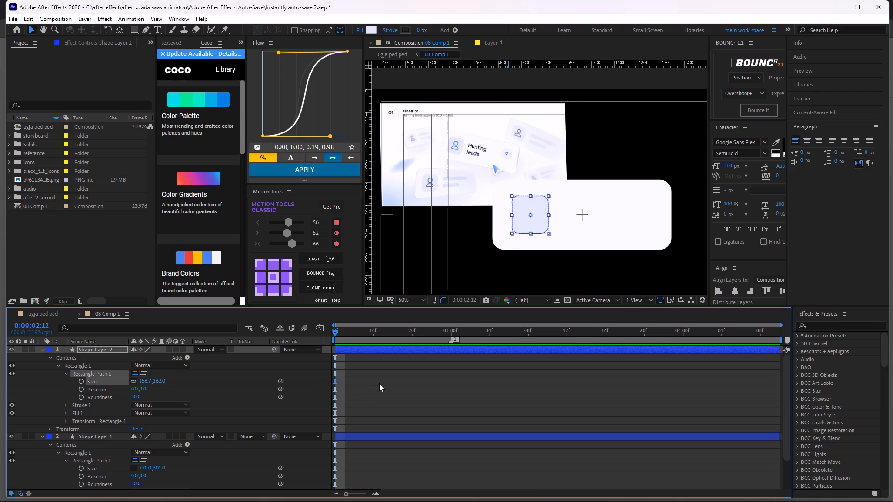
{"action": "left_click", "coordinate": [582, 407]}
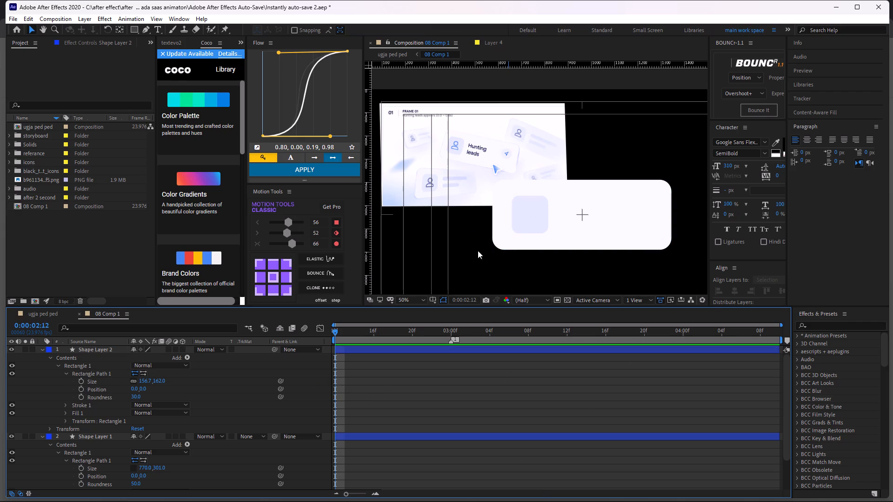
Move the lavender icon square slightly closer to the white card's left edge.
{"action": "scroll", "coordinate": [474, 162], "scroll_direction": "up", "scroll_amount": 1}
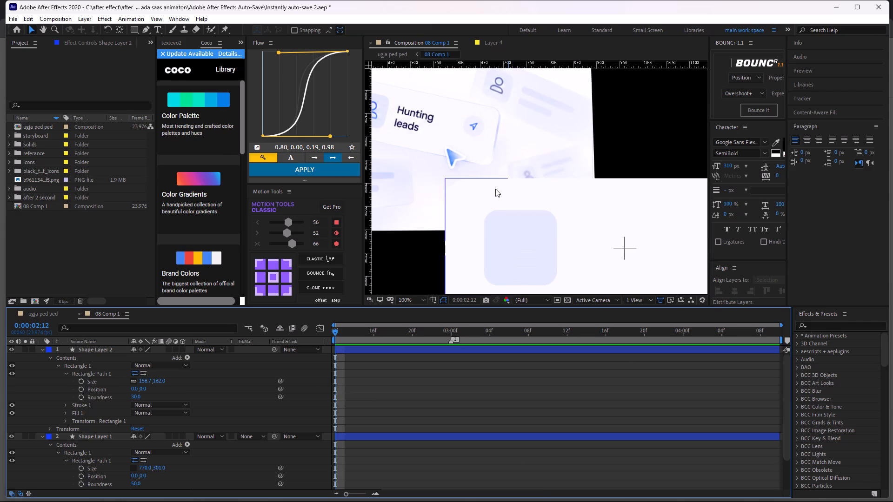
{"action": "scroll", "coordinate": [496, 190], "scroll_direction": "down", "scroll_amount": 1}
{"action": "left_click", "coordinate": [529, 218]}
{"action": "left_click_drag", "start_coordinate": [531, 224], "coordinate": [522, 225]}
{"action": "left_click", "coordinate": [524, 220]}
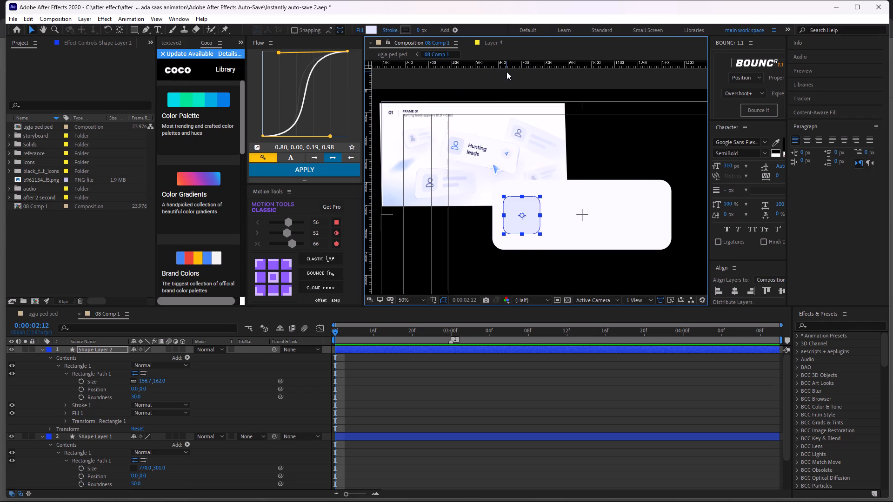
Add a horizontal guide through the vertical centre of the white card.
{"action": "left_click_drag", "start_coordinate": [516, 64], "coordinate": [511, 220]}
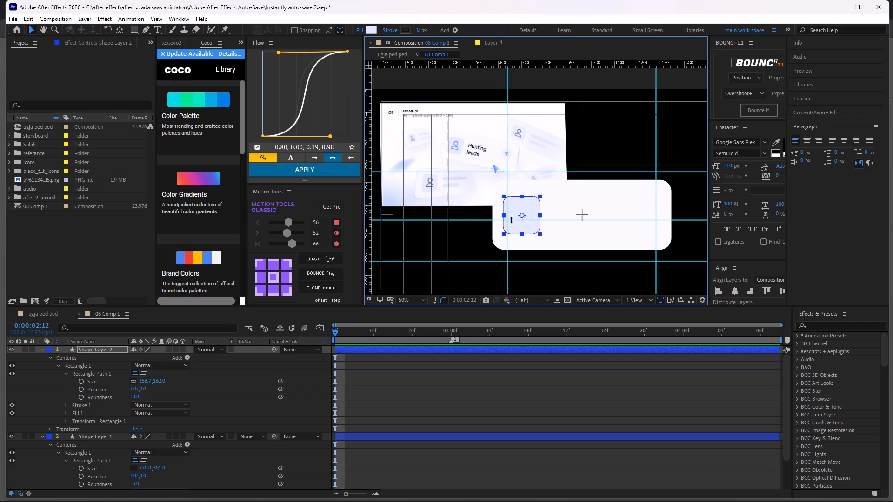
{"action": "left_click_drag", "start_coordinate": [511, 220], "coordinate": [513, 215]}
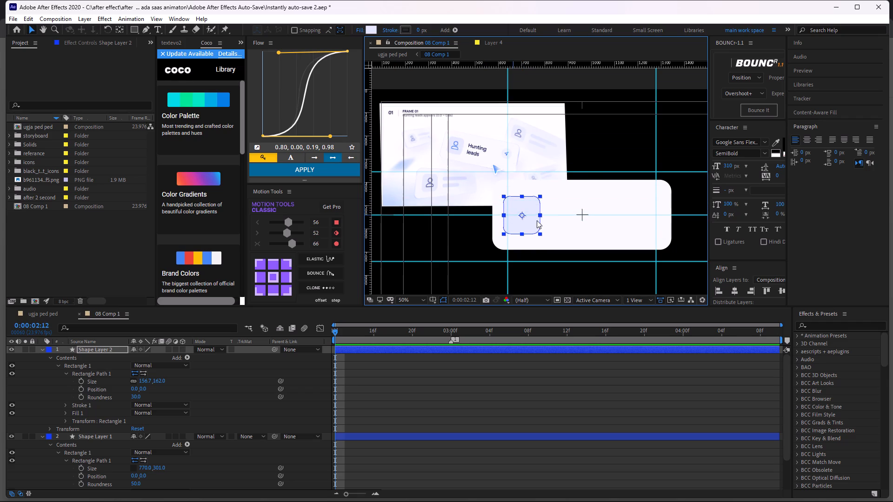
Align the centre of the lavender icon square with the horizontal guide, keeping it inside the white card's left end.
{"action": "scroll", "coordinate": [549, 221], "scroll_direction": "up", "scroll_amount": 2}
{"action": "middle_click_drag", "start_coordinate": [544, 250], "coordinate": [534, 126]}
{"action": "left_click_drag", "start_coordinate": [490, 235], "coordinate": [488, 234]}
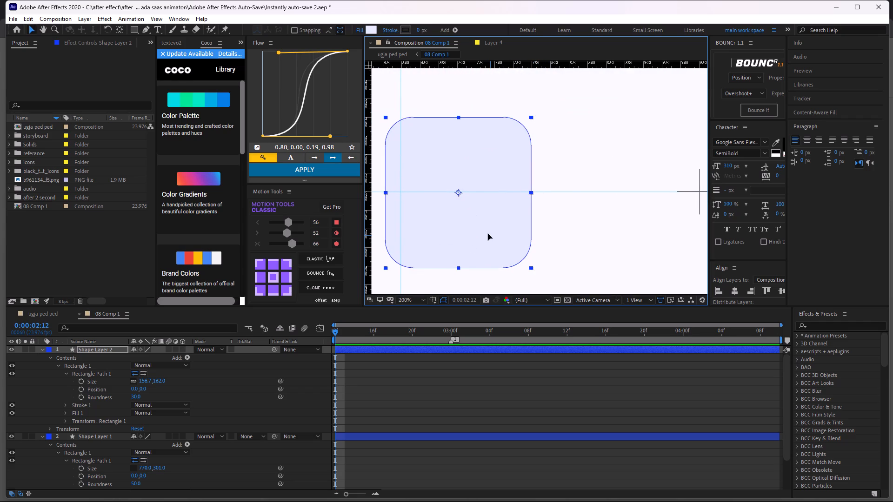
{"action": "left_click_drag", "start_coordinate": [488, 234], "coordinate": [465, 229]}
{"action": "middle_click_drag", "start_coordinate": [475, 232], "coordinate": [554, 236]}
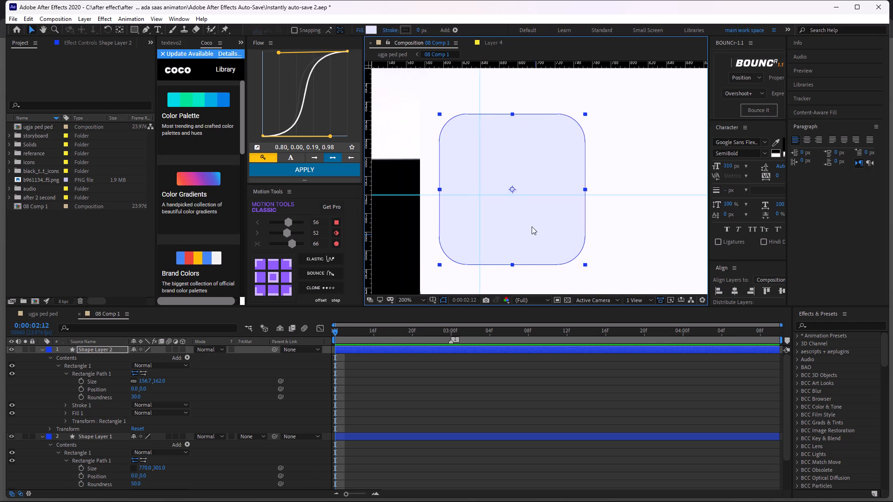
{"action": "left_click_drag", "start_coordinate": [528, 217], "coordinate": [542, 227]}
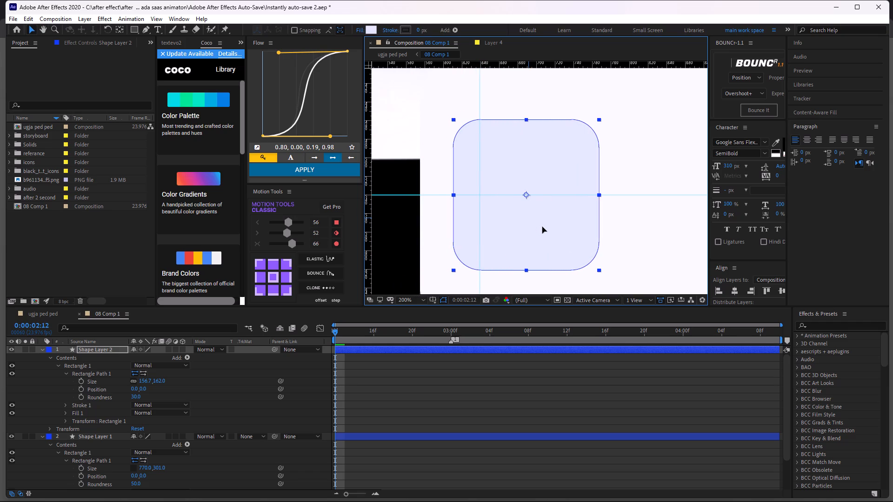
{"action": "left_click_drag", "start_coordinate": [542, 227], "coordinate": [538, 226]}
{"action": "middle_click_drag", "start_coordinate": [599, 197], "coordinate": [560, 195]}
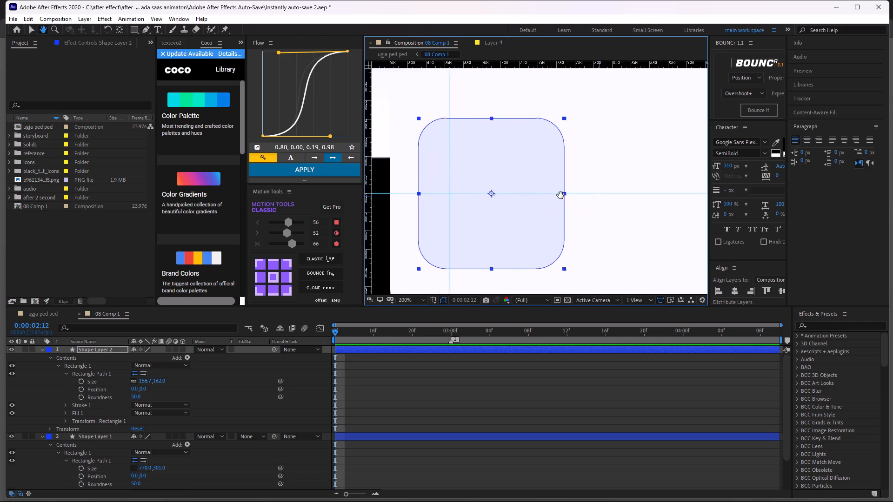
{"action": "middle_click_drag", "start_coordinate": [560, 195], "coordinate": [550, 195]}
{"action": "scroll", "coordinate": [550, 195], "scroll_direction": "down", "scroll_amount": 1}
{"action": "middle_click_drag", "start_coordinate": [611, 196], "coordinate": [515, 193]}
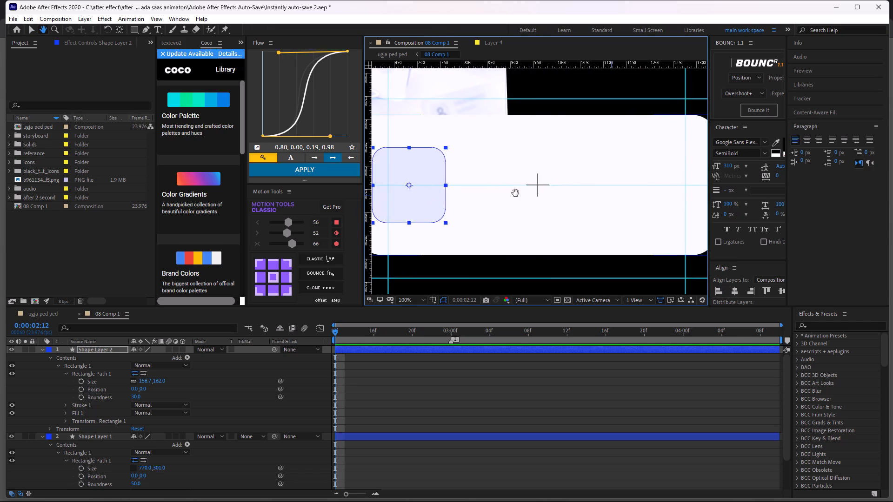
{"action": "middle_click_drag", "start_coordinate": [515, 193], "coordinate": [564, 193]}
{"action": "left_click_drag", "start_coordinate": [475, 197], "coordinate": [480, 198]}
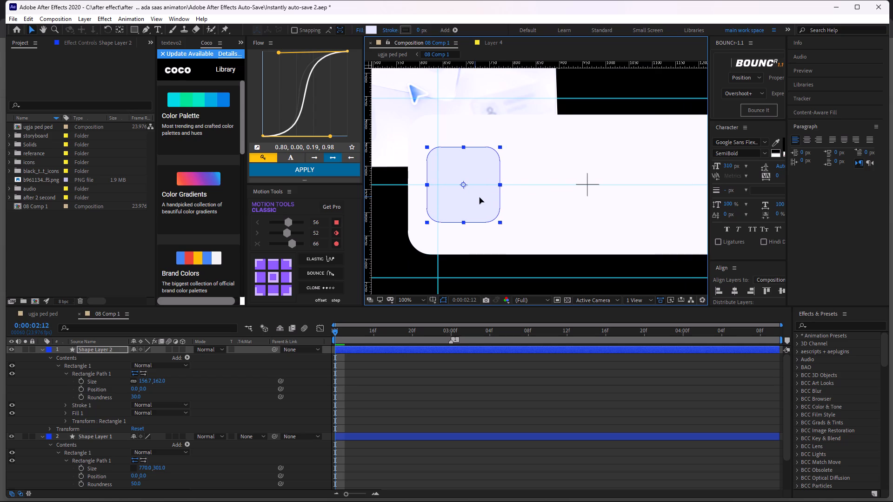
{"action": "left_click_drag", "start_coordinate": [480, 198], "coordinate": [480, 197]}
{"action": "left_click", "coordinate": [433, 396]}
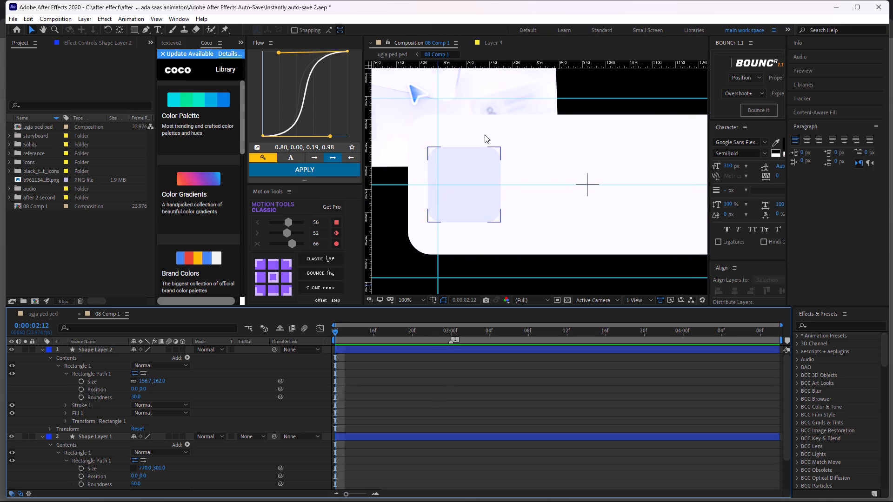
Add the person add PNG from the after 2 second folder as the top layer of 08 Comp 1, starting at 0:00:02:12.
{"action": "scroll", "coordinate": [519, 190], "scroll_direction": "down", "scroll_amount": 1}
{"action": "middle_click_drag", "start_coordinate": [586, 179], "coordinate": [573, 185]}
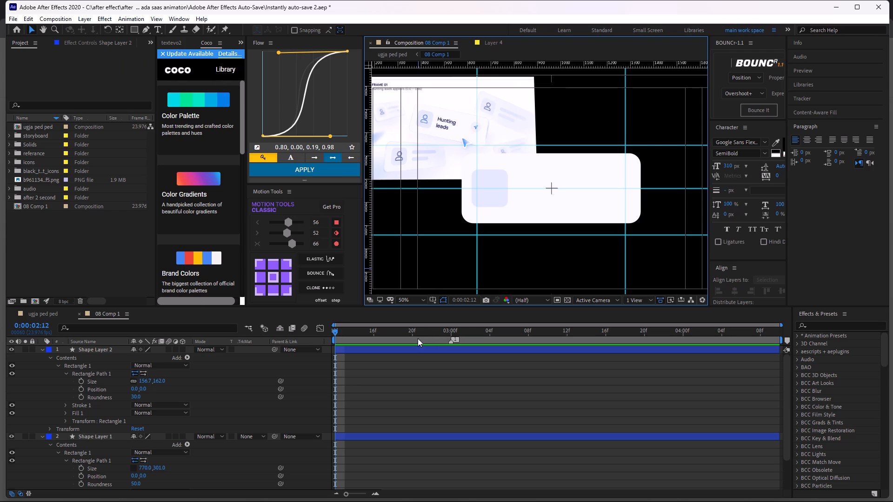
{"action": "key", "text": "ctrl+i"}
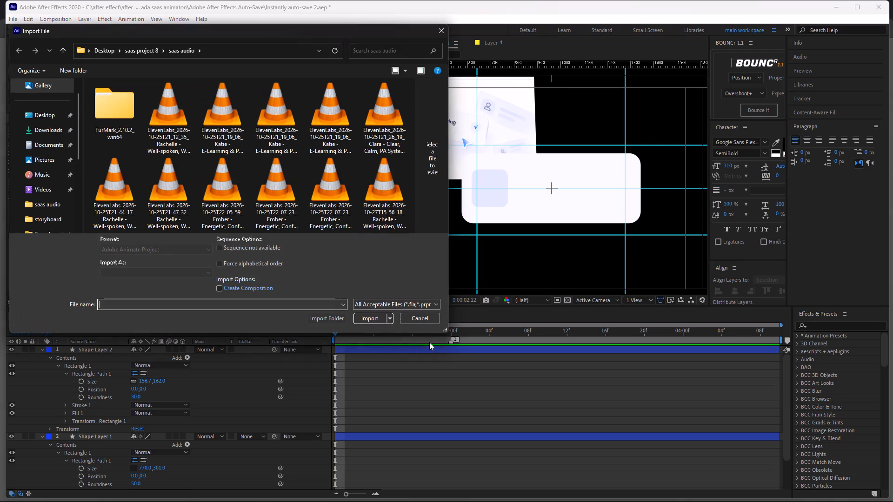
{"action": "left_click", "coordinate": [439, 25]}
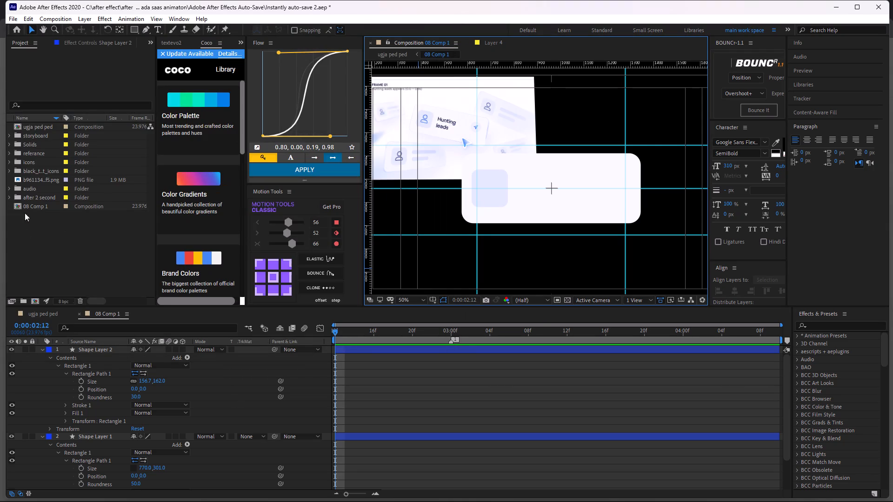
{"action": "left_click", "coordinate": [8, 196]}
{"action": "left_click_drag", "start_coordinate": [27, 207], "coordinate": [387, 403]}
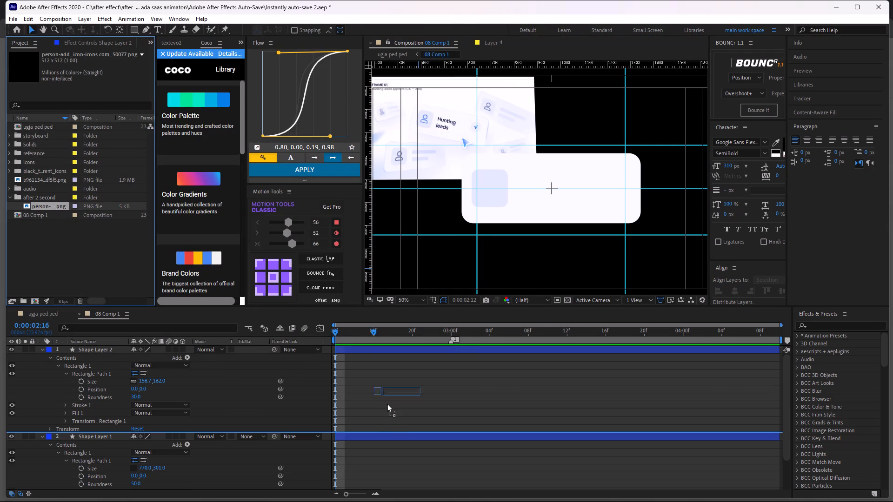
{"action": "left_click_drag", "start_coordinate": [387, 403], "coordinate": [327, 414]}
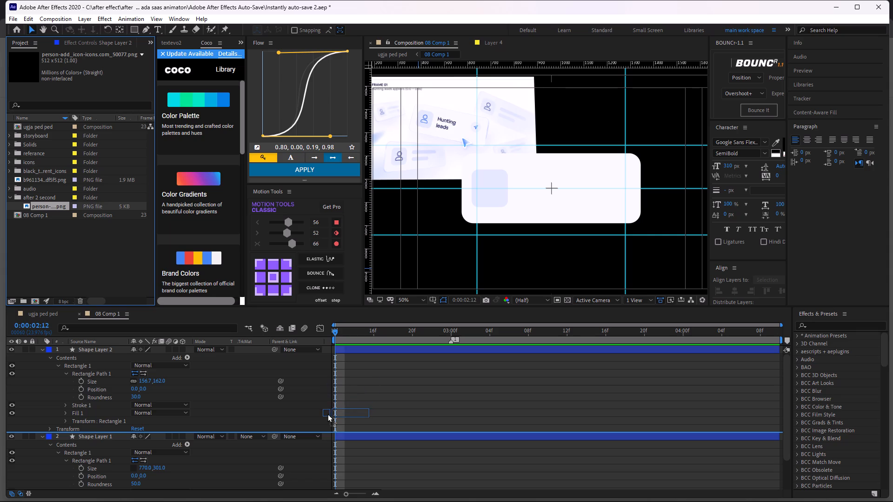
{"action": "left_click_drag", "start_coordinate": [327, 414], "coordinate": [332, 350]}
{"action": "left_click_drag", "start_coordinate": [332, 350], "coordinate": [332, 348]}
Scale the person add icon layer to 23%.
{"action": "scroll", "coordinate": [560, 211], "scroll_direction": "up", "scroll_amount": 1}
{"action": "scroll", "coordinate": [560, 211], "scroll_direction": "down", "scroll_amount": 2}
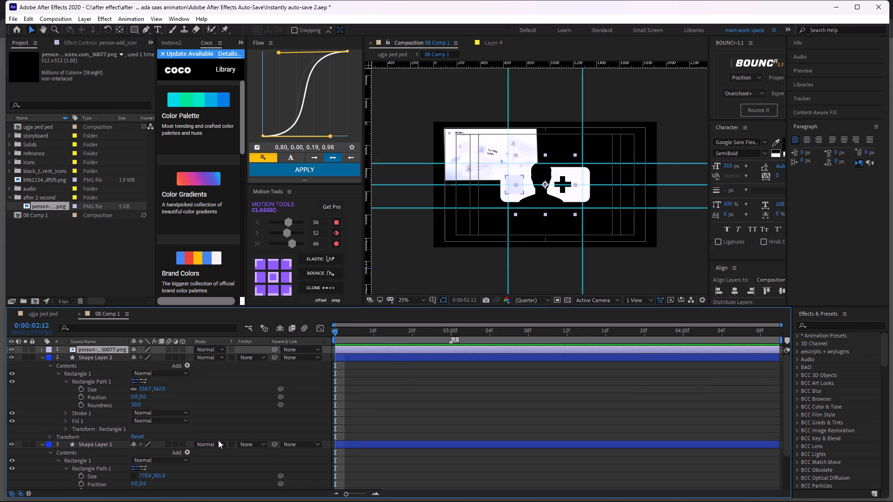
{"action": "key", "text": "s"}
{"action": "left_click_drag", "start_coordinate": [163, 359], "coordinate": [133, 361]}
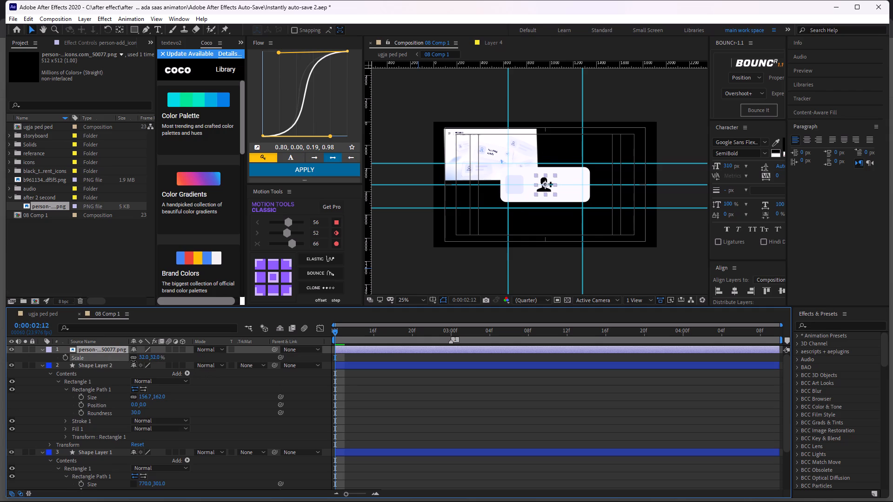
{"action": "left_click_drag", "start_coordinate": [133, 361], "coordinate": [131, 363]}
Move the person add icon onto the lavender square and centre it there on the horizontal guide.
{"action": "scroll", "coordinate": [520, 235], "scroll_direction": "up", "scroll_amount": 1}
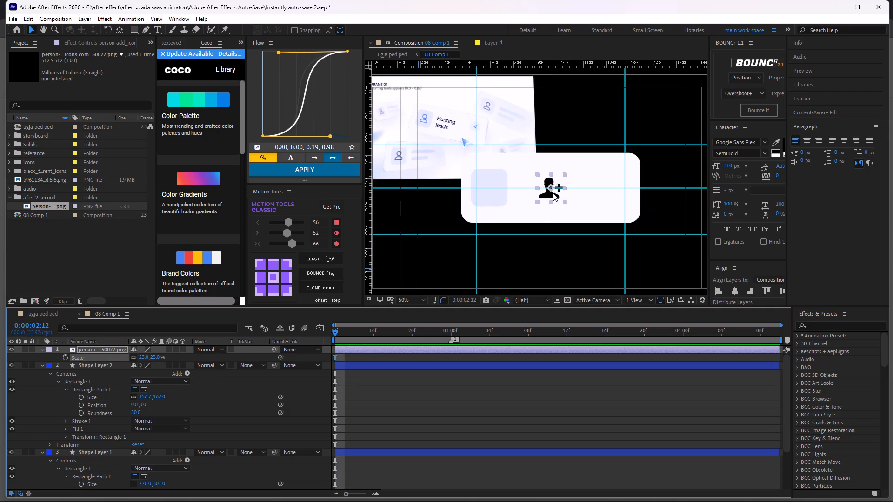
{"action": "left_click_drag", "start_coordinate": [553, 193], "coordinate": [498, 196]}
{"action": "scroll", "coordinate": [498, 196], "scroll_direction": "up", "scroll_amount": 2}
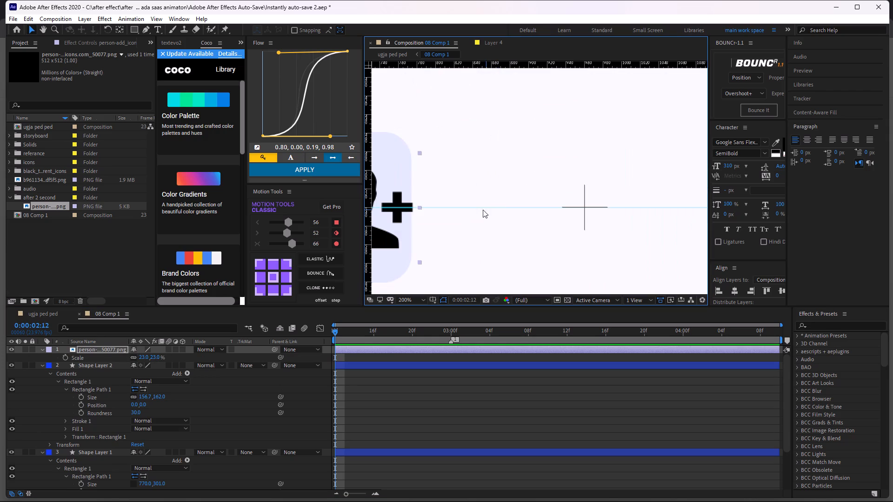
{"action": "middle_click_drag", "start_coordinate": [472, 207], "coordinate": [611, 213]}
{"action": "left_click_drag", "start_coordinate": [514, 242], "coordinate": [492, 240]}
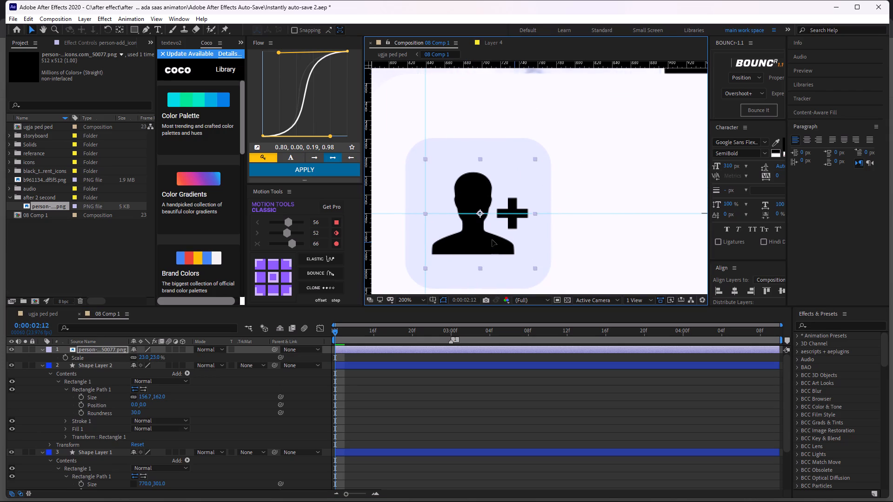
{"action": "left_click_drag", "start_coordinate": [492, 240], "coordinate": [488, 240]}
{"action": "left_click_drag", "start_coordinate": [488, 240], "coordinate": [488, 240]}
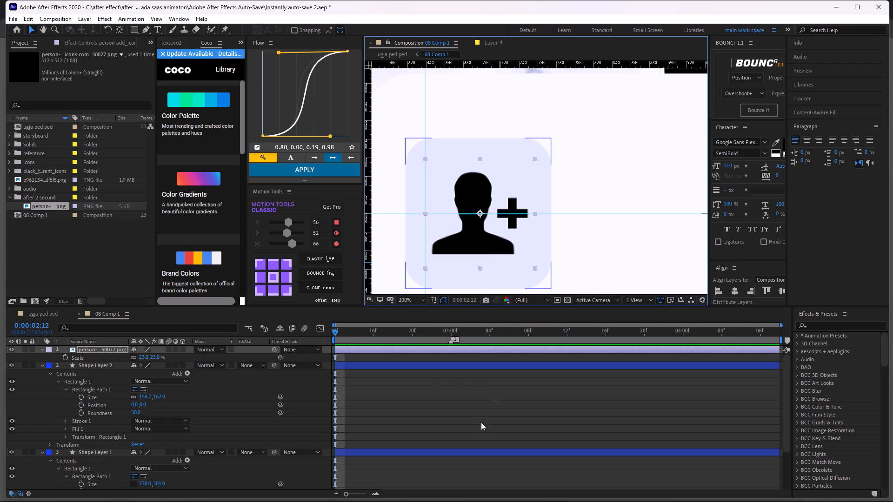
{"action": "left_click", "coordinate": [470, 382]}
Apply the Gradient Ramp effect to the person add icon layer.
{"action": "left_click", "coordinate": [399, 349]}
{"action": "key", "text": "ctrl+space"}
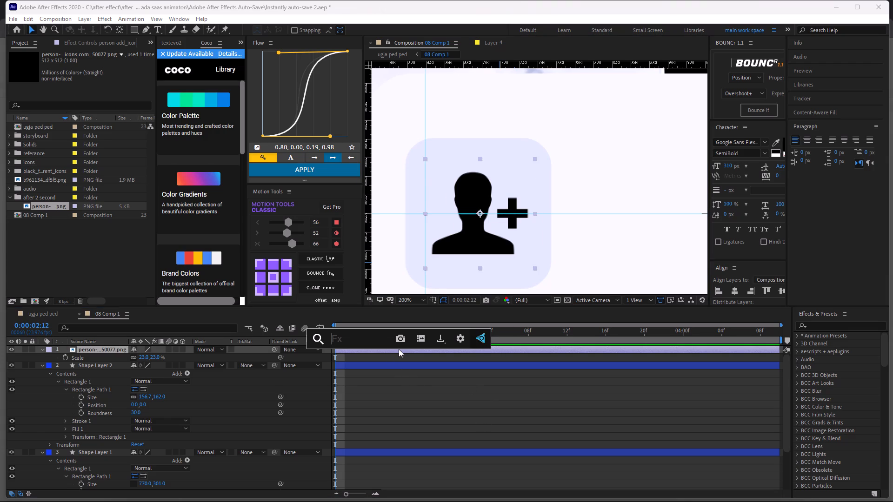
{"action": "type", "text": "gradi"}
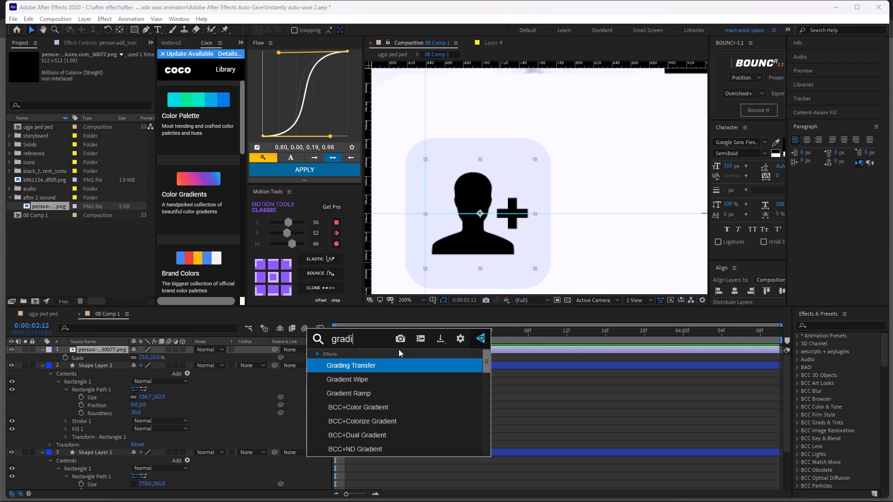
{"action": "key", "text": "Down"}
{"action": "key", "text": "Down"}
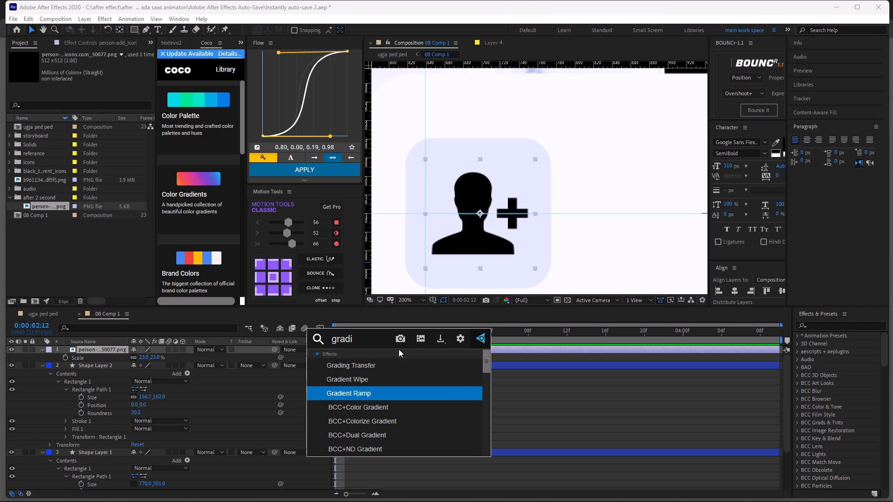
{"action": "key", "text": "Return"}
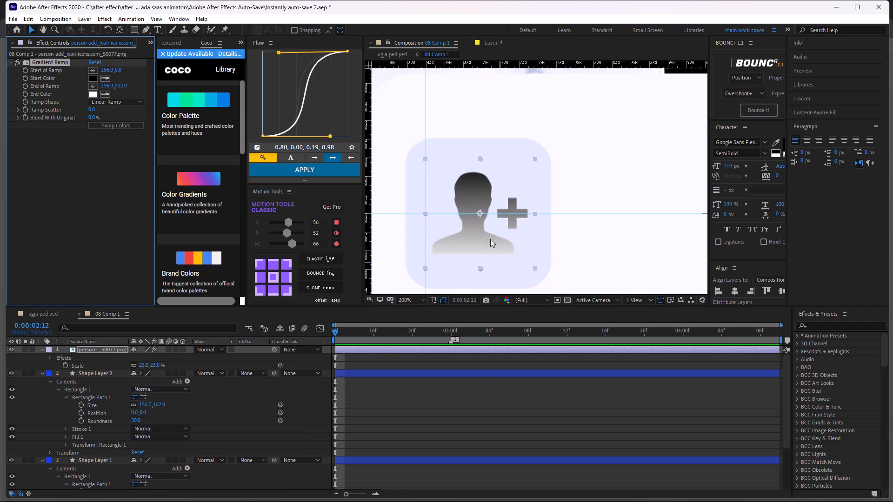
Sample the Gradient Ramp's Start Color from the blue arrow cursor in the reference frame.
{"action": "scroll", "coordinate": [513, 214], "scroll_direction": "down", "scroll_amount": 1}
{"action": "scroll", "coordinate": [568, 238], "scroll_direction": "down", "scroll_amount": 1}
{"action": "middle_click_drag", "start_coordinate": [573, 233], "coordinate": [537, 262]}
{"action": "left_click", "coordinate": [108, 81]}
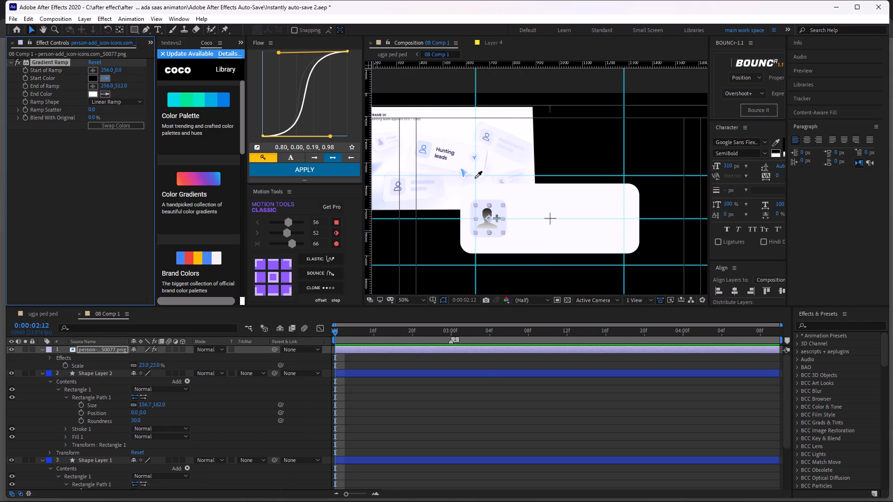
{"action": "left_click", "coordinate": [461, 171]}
Sample the Gradient Ramp's End Color from the area beside the blue arrow cursor in the reference frame.
{"action": "left_click_drag", "start_coordinate": [102, 92], "coordinate": [107, 92]}
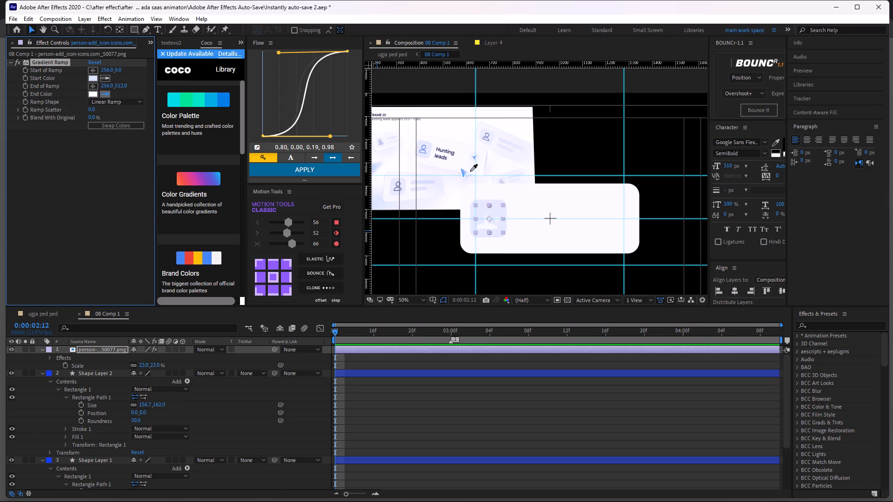
{"action": "left_click", "coordinate": [470, 171]}
{"action": "left_click", "coordinate": [106, 92]}
{"action": "left_click", "coordinate": [468, 172]}
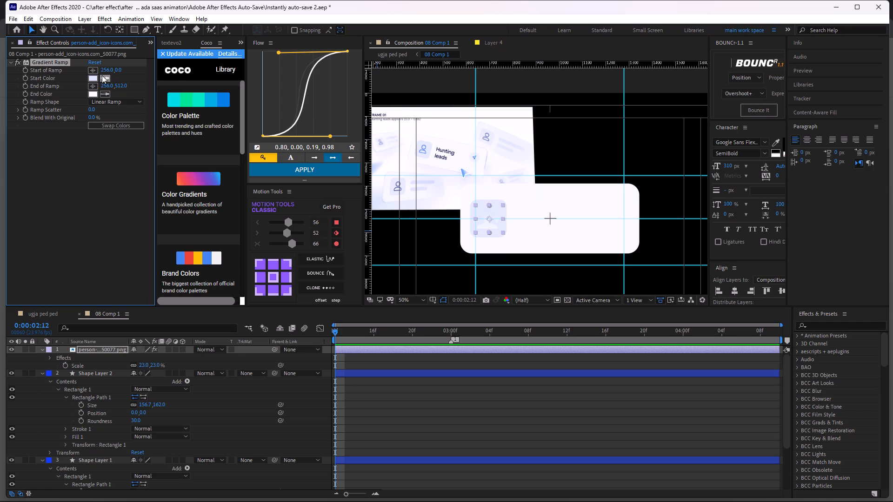
Resample the Gradient Ramp's Start Color from the blue body of the reference frame's arrow cursor.
{"action": "left_click", "coordinate": [102, 75]}
{"action": "left_click", "coordinate": [462, 170]}
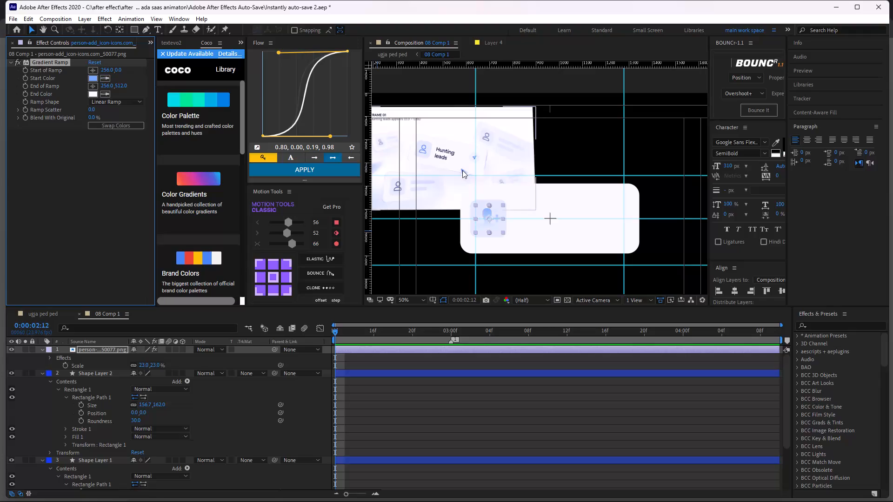
Set the person icon's Gradient Ramp Start Color to the stronger blue 5193FF.
{"action": "scroll", "coordinate": [507, 201], "scroll_direction": "up", "scroll_amount": 1}
{"action": "middle_click_drag", "start_coordinate": [501, 236], "coordinate": [543, 209]}
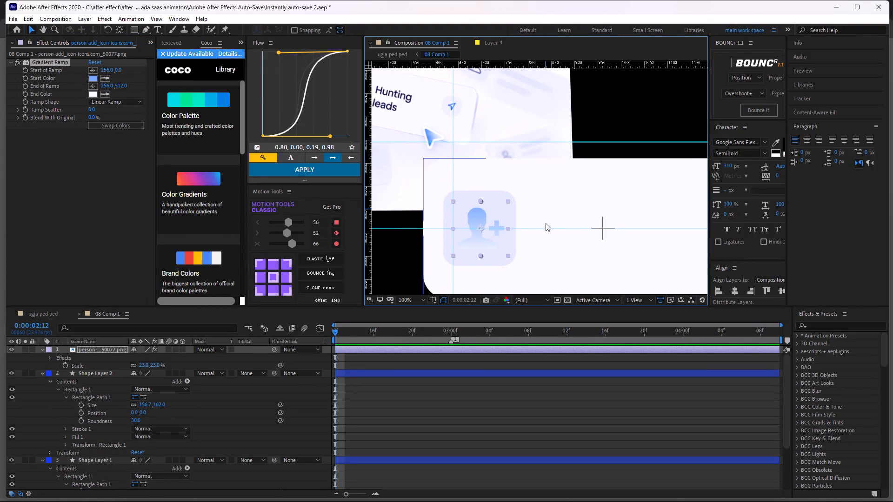
{"action": "left_click", "coordinate": [96, 78]}
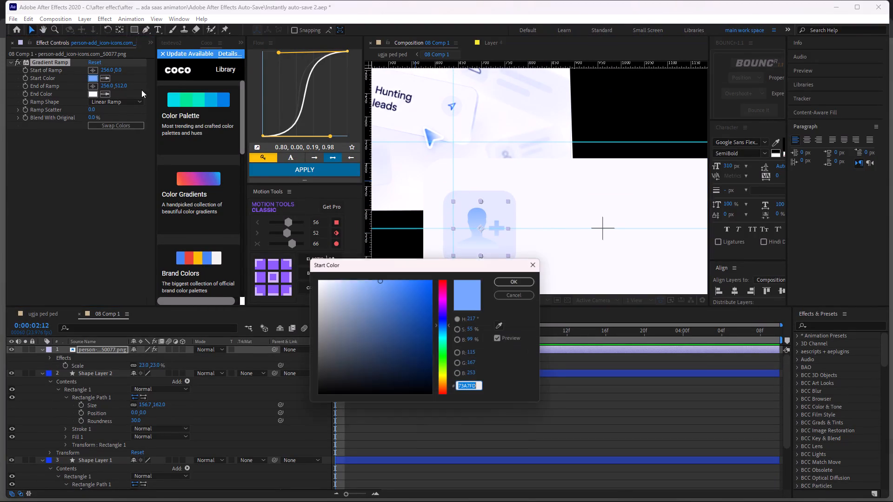
{"action": "left_click_drag", "start_coordinate": [382, 290], "coordinate": [399, 279]}
{"action": "left_click", "coordinate": [397, 279]}
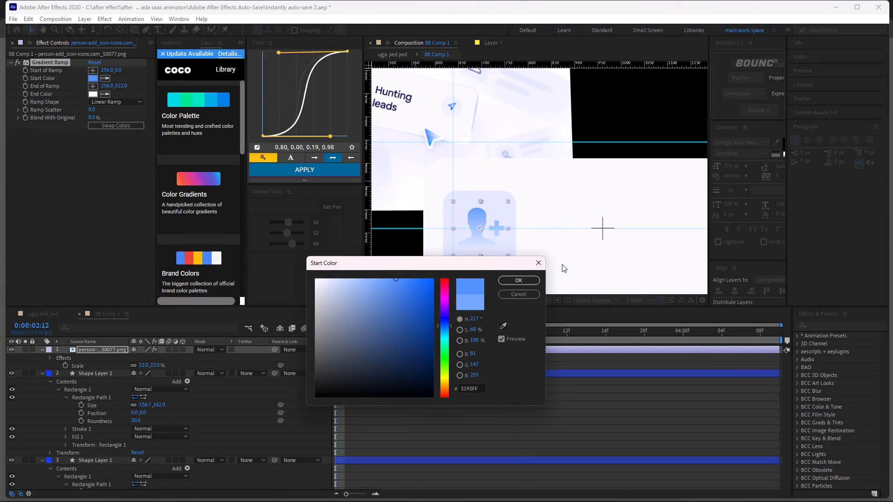
{"action": "left_click", "coordinate": [510, 275]}
{"action": "left_click", "coordinate": [514, 278]}
Examine the recolored person icon up close and against the reference frame's card.
{"action": "scroll", "coordinate": [529, 239], "scroll_direction": "down", "scroll_amount": 1}
{"action": "middle_click_drag", "start_coordinate": [552, 223], "coordinate": [540, 220]}
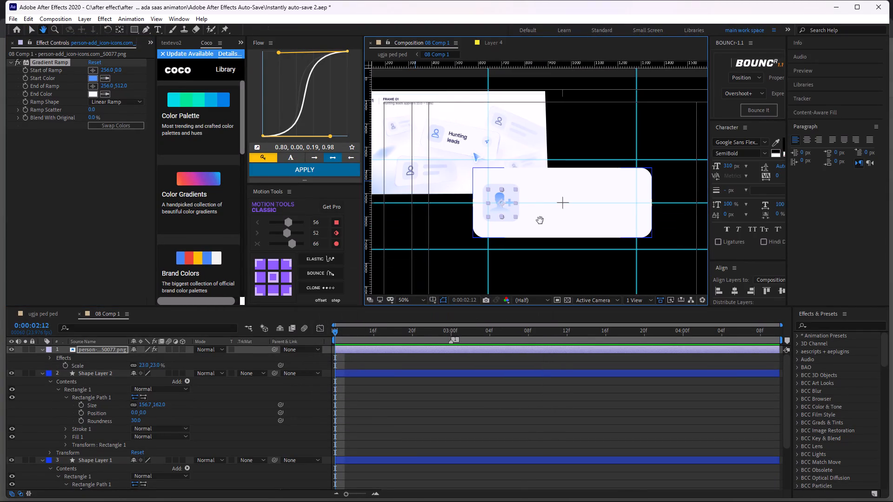
{"action": "middle_click_drag", "start_coordinate": [540, 220], "coordinate": [540, 220]}
{"action": "left_click", "coordinate": [485, 394]}
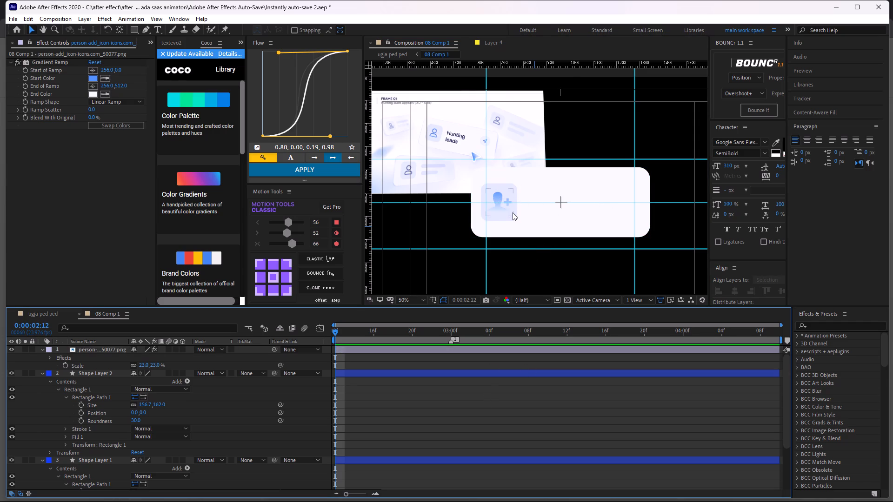
{"action": "scroll", "coordinate": [513, 212], "scroll_direction": "up", "scroll_amount": 1}
{"action": "middle_click_drag", "start_coordinate": [504, 216], "coordinate": [527, 229]}
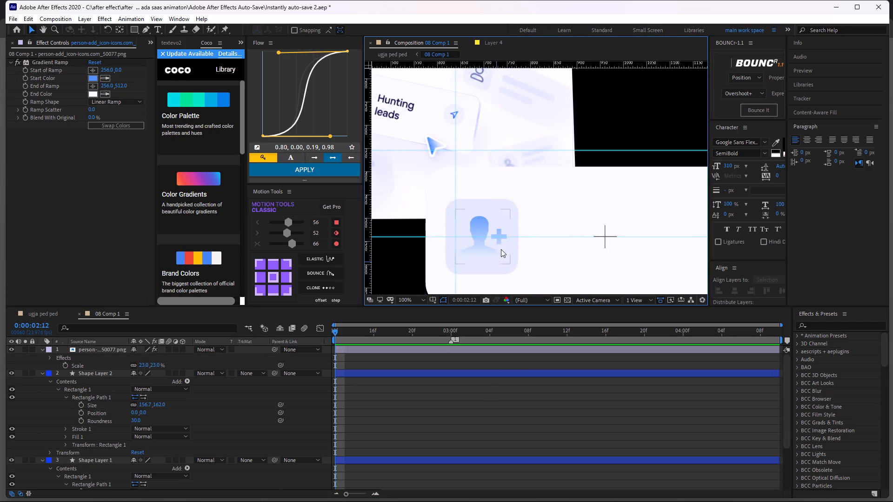
{"action": "middle_click_drag", "start_coordinate": [519, 241], "coordinate": [472, 219]}
{"action": "middle_click_drag", "start_coordinate": [553, 242], "coordinate": [541, 243]}
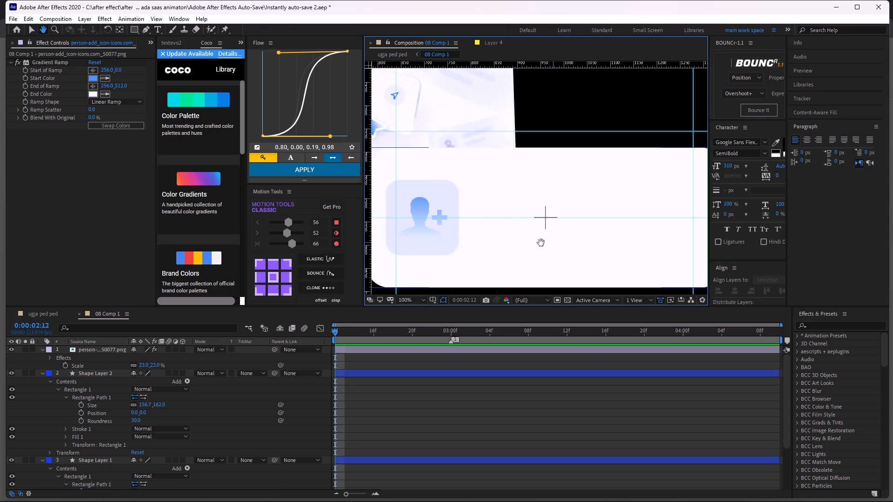
{"action": "middle_click_drag", "start_coordinate": [541, 243], "coordinate": [541, 240]}
{"action": "middle_click_drag", "start_coordinate": [509, 238], "coordinate": [532, 225]}
{"action": "left_click", "coordinate": [386, 426]}
{"action": "scroll", "coordinate": [509, 216], "scroll_direction": "down", "scroll_amount": 1}
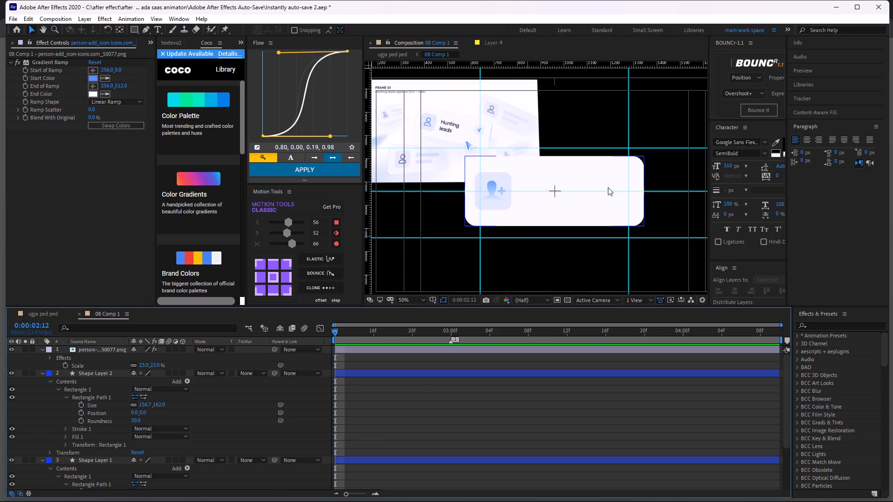
{"action": "middle_click_drag", "start_coordinate": [609, 214], "coordinate": [580, 219]}
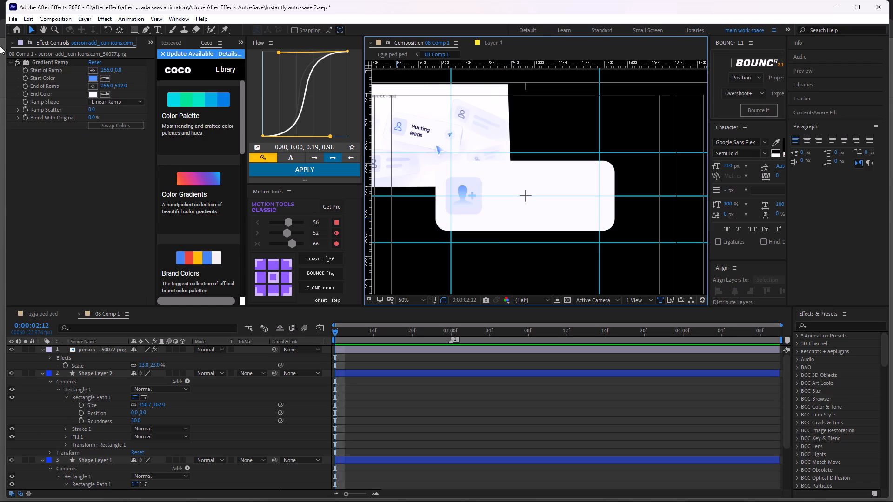
Collapse the expanded properties of Shape Layer 2 and Shape Layer 1 in 08 Comp 1.
{"action": "left_click", "coordinate": [380, 403]}
{"action": "left_click", "coordinate": [353, 376]}
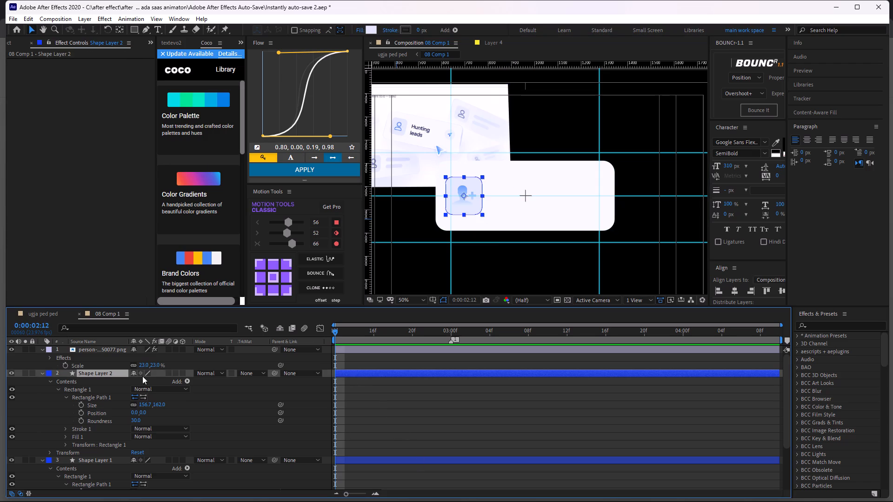
{"action": "left_click", "coordinate": [45, 372]}
{"action": "left_click", "coordinate": [44, 370]}
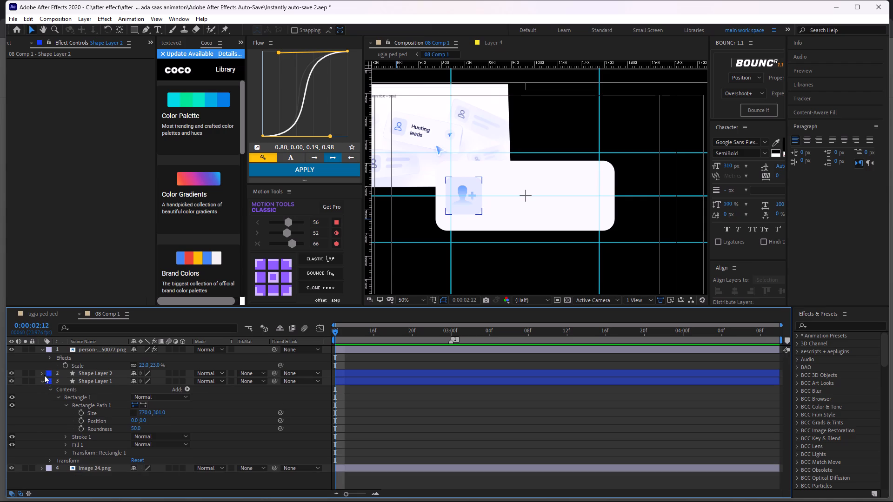
{"action": "left_click", "coordinate": [42, 383]}
{"action": "left_click", "coordinate": [126, 449]}
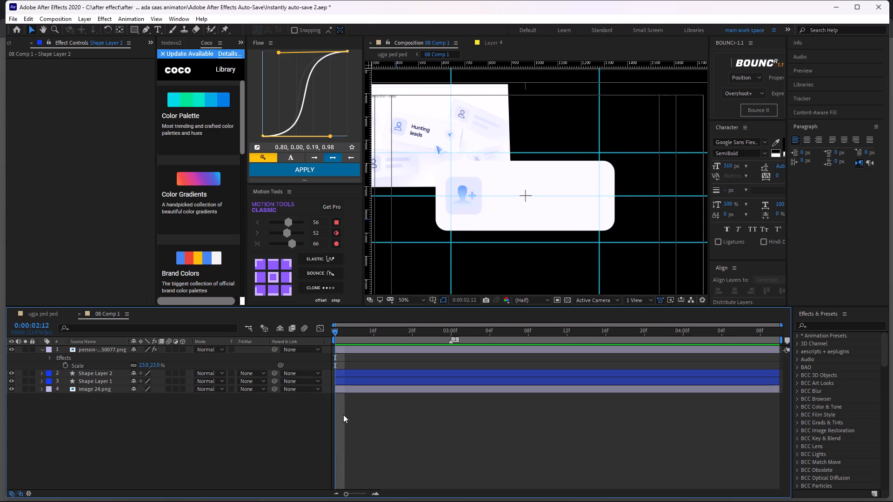
Start a new point text layer on the white card beside the person icon.
{"action": "scroll", "coordinate": [480, 159], "scroll_direction": "up", "scroll_amount": 1}
{"action": "middle_click_drag", "start_coordinate": [480, 159], "coordinate": [574, 173]}
{"action": "scroll", "coordinate": [576, 171], "scroll_direction": "down", "scroll_amount": 1}
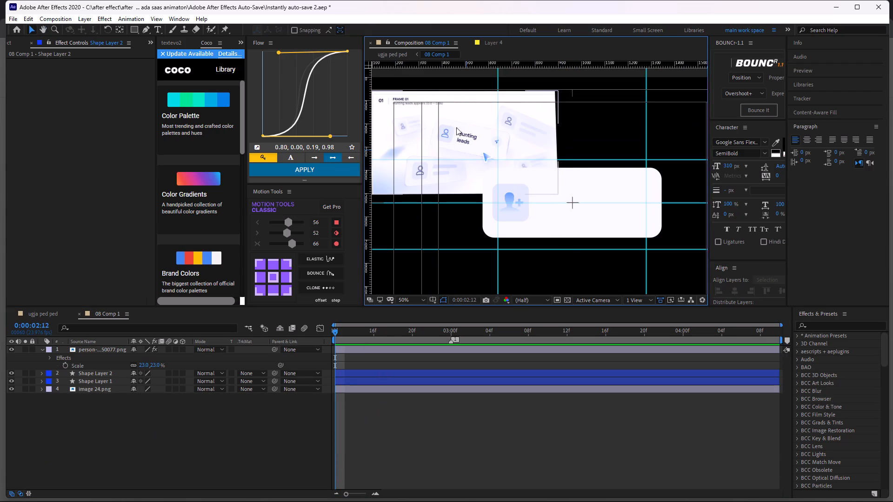
{"action": "left_click", "coordinate": [158, 23]}
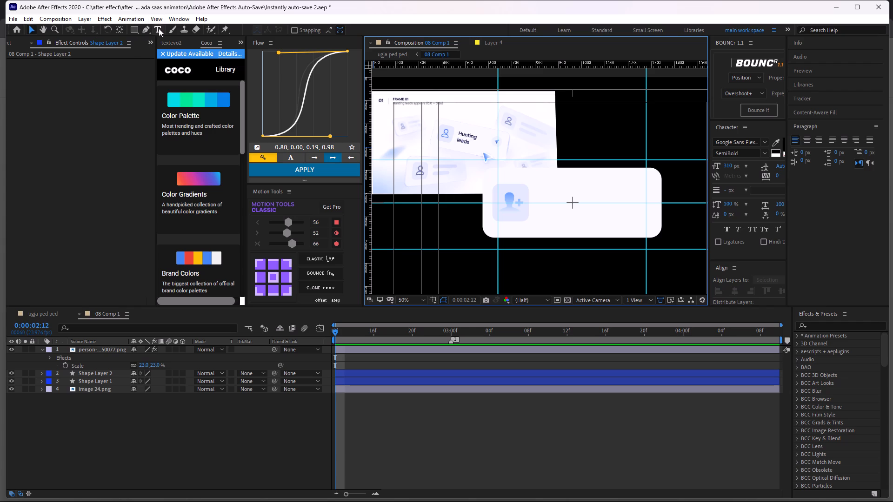
{"action": "left_click", "coordinate": [159, 29]}
{"action": "left_click", "coordinate": [536, 197]}
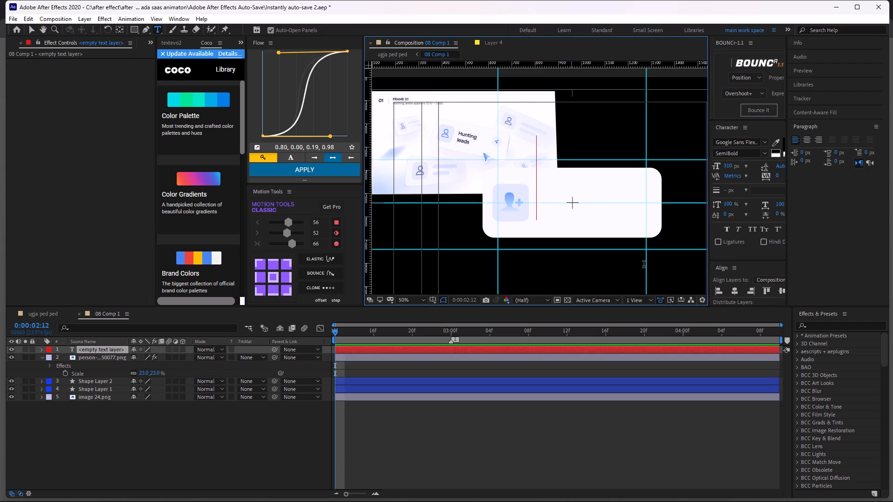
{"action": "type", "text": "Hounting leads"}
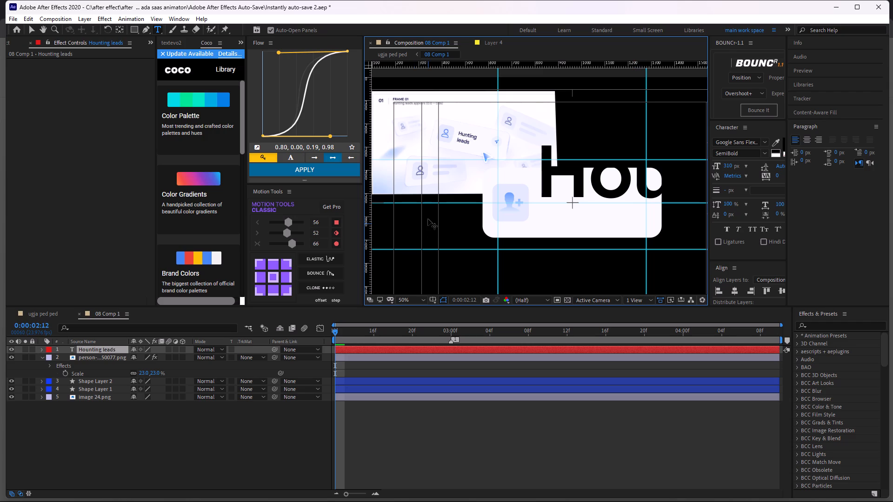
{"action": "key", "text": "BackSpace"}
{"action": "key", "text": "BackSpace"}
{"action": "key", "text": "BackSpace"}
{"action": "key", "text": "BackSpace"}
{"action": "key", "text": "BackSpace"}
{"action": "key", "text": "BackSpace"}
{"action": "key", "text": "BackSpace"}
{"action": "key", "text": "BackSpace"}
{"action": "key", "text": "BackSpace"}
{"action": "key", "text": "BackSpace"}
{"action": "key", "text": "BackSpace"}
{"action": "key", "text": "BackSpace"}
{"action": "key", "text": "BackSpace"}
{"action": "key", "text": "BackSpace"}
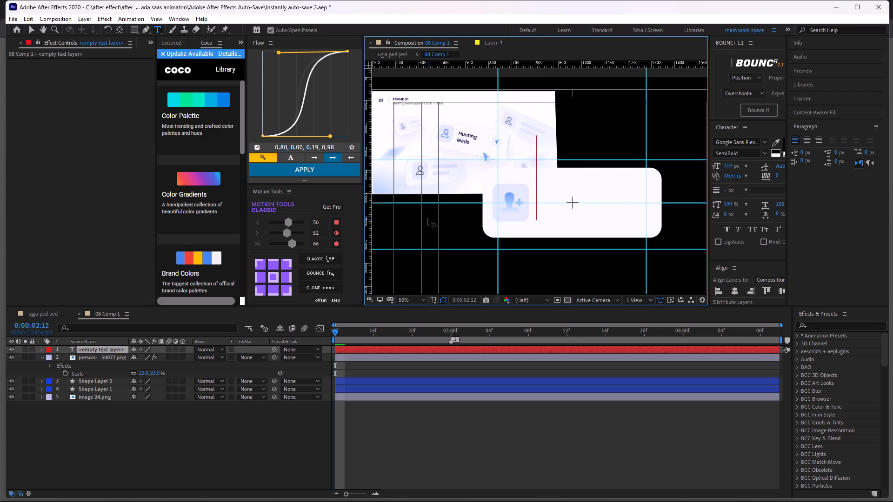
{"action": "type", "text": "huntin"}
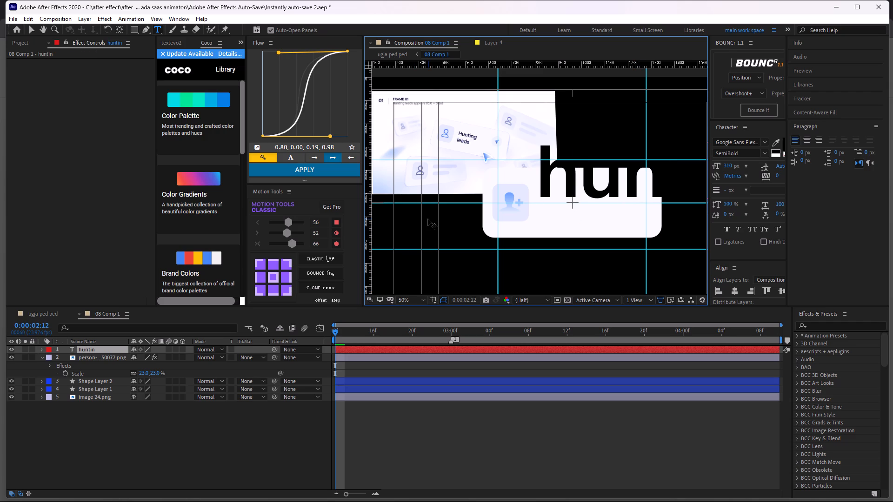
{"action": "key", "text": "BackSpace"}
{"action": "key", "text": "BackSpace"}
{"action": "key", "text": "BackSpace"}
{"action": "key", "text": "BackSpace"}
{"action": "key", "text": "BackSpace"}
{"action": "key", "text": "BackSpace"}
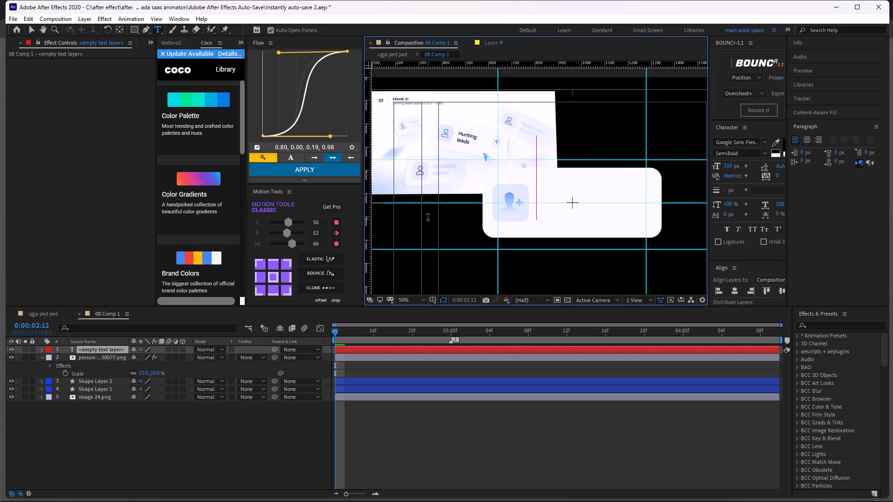
Enter "Hunting Leads" as the text of the new text layer.
{"action": "key", "text": "shift+h"}
{"action": "type", "text": "un"}
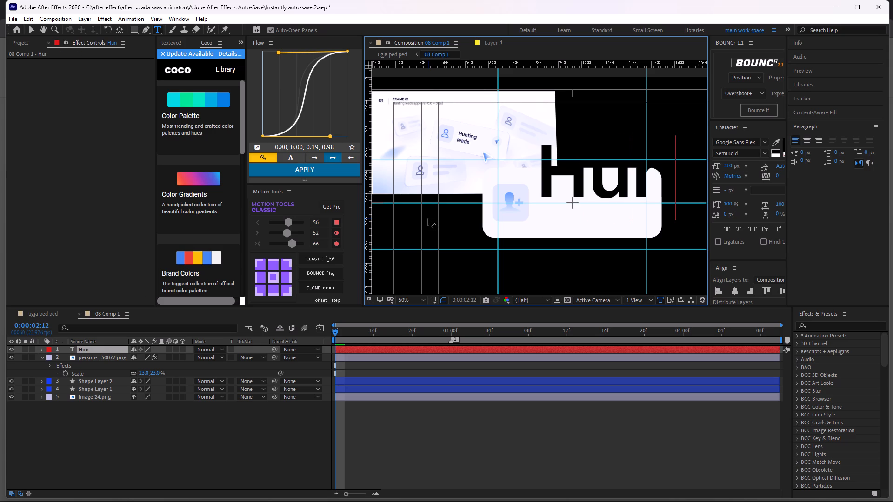
{"action": "type", "text": "ting"}
{"action": "key", "text": "space"}
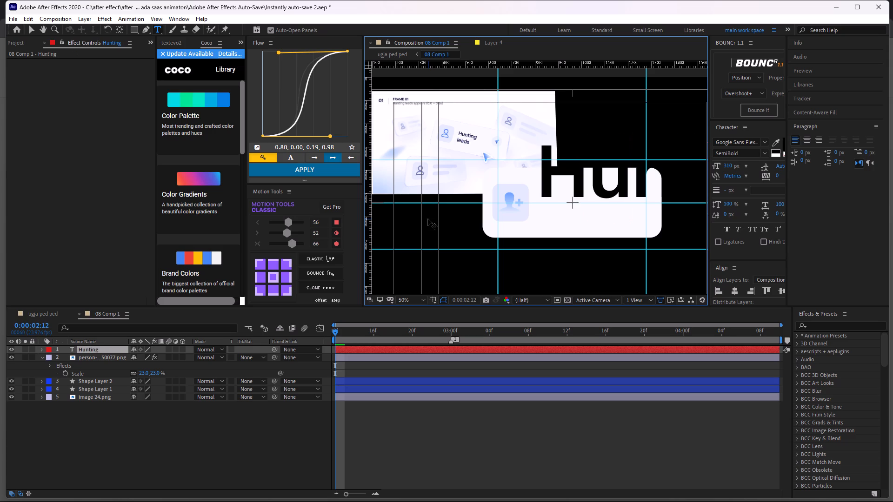
{"action": "key", "text": "l"}
{"action": "key", "text": "BackSpace"}
{"action": "type", "text": "Leads"}
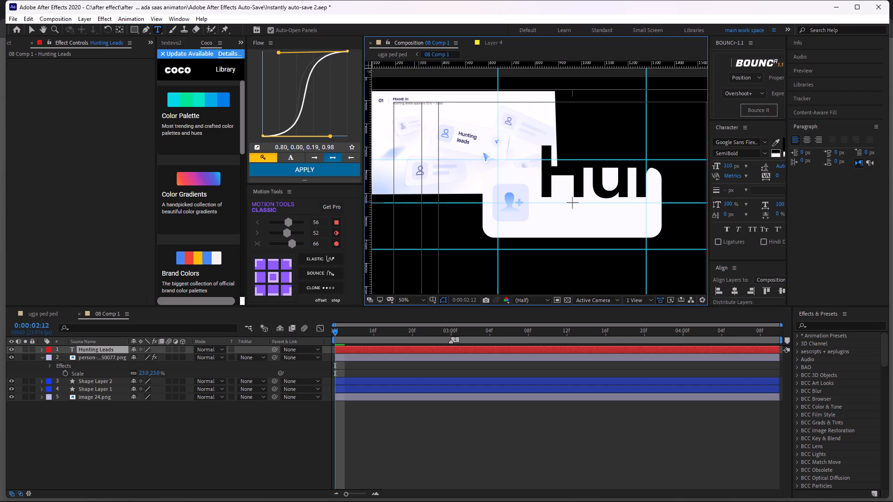
{"action": "left_click", "coordinate": [412, 423]}
Scale the Hunting Leads text layer to 18% so it fits on the card.
{"action": "left_click", "coordinate": [363, 352]}
{"action": "key", "text": "s"}
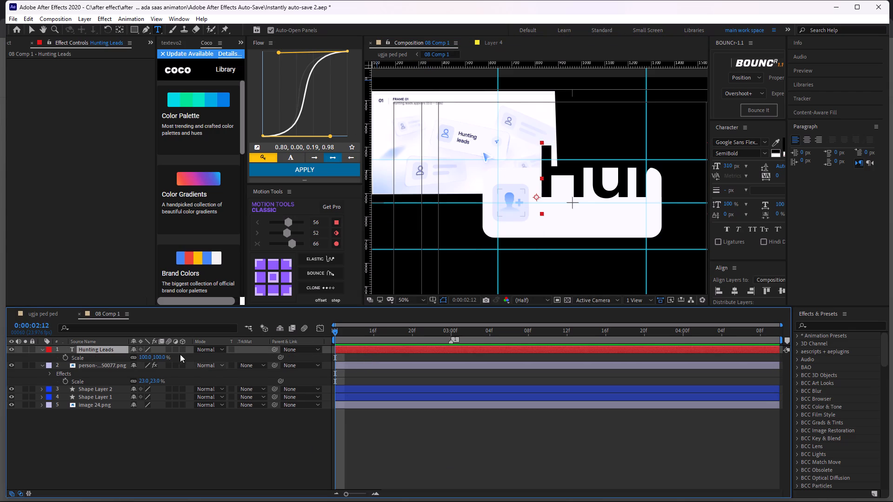
{"action": "left_click_drag", "start_coordinate": [165, 359], "coordinate": [135, 363]}
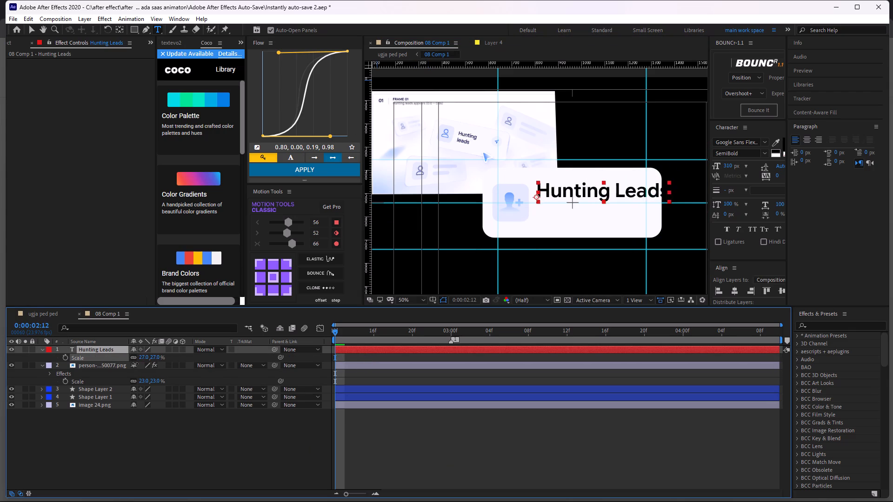
{"action": "left_click_drag", "start_coordinate": [135, 363], "coordinate": [131, 363]}
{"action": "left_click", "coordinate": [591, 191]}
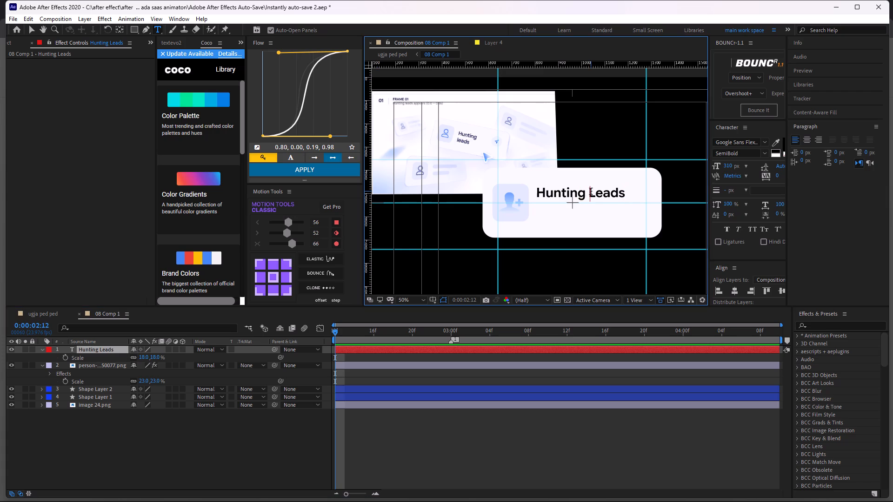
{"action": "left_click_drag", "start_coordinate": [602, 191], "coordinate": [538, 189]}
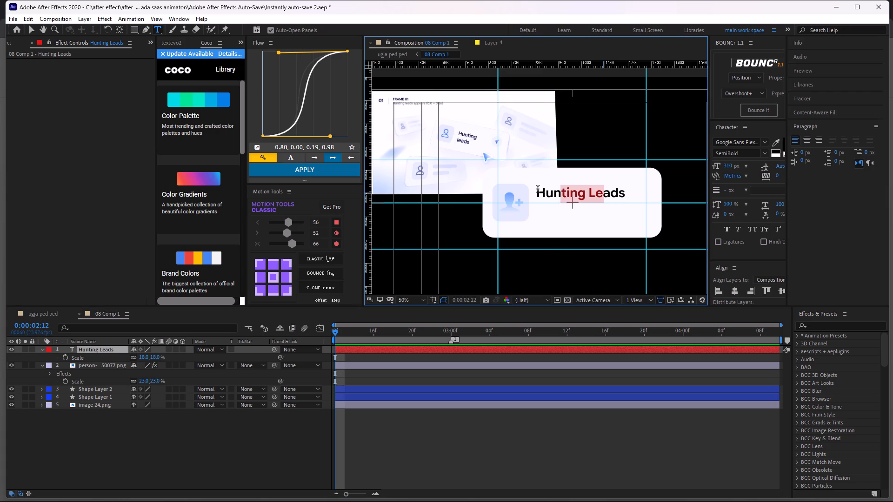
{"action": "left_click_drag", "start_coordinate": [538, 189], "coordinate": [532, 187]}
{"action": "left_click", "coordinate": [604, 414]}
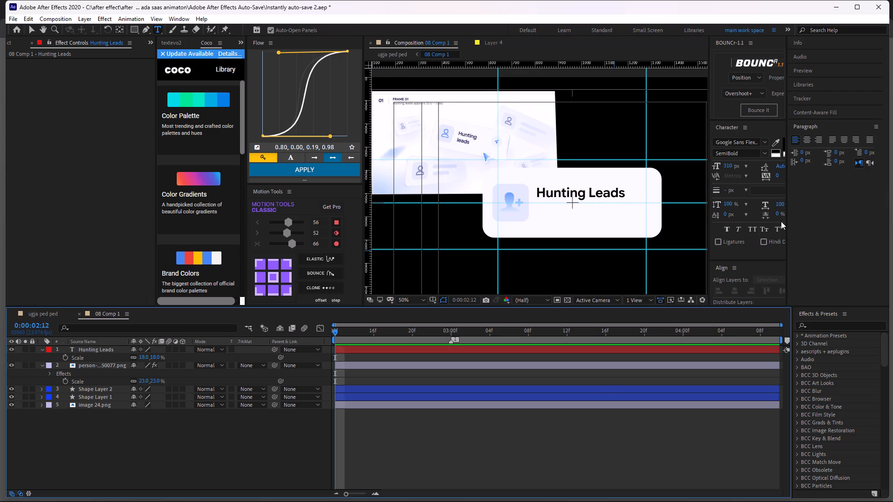
Widen the workspace area holding the Character settings so all its text options fit.
{"action": "left_click_drag", "start_coordinate": [786, 205], "coordinate": [812, 210]}
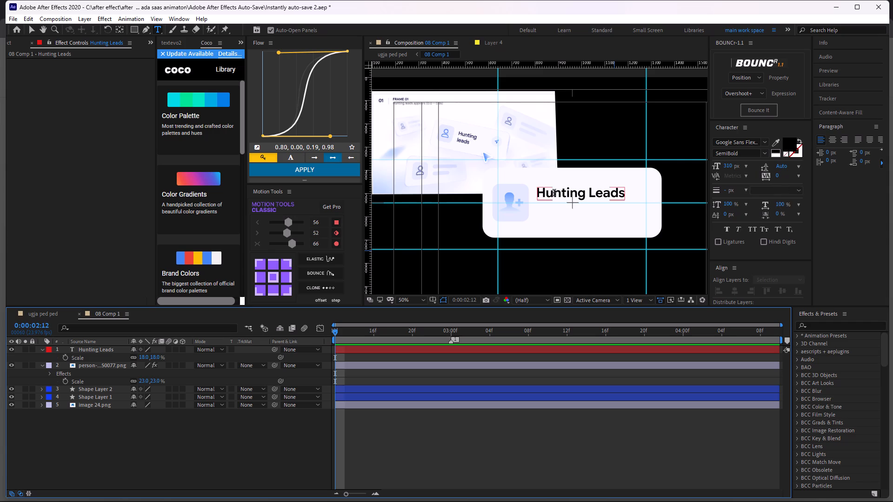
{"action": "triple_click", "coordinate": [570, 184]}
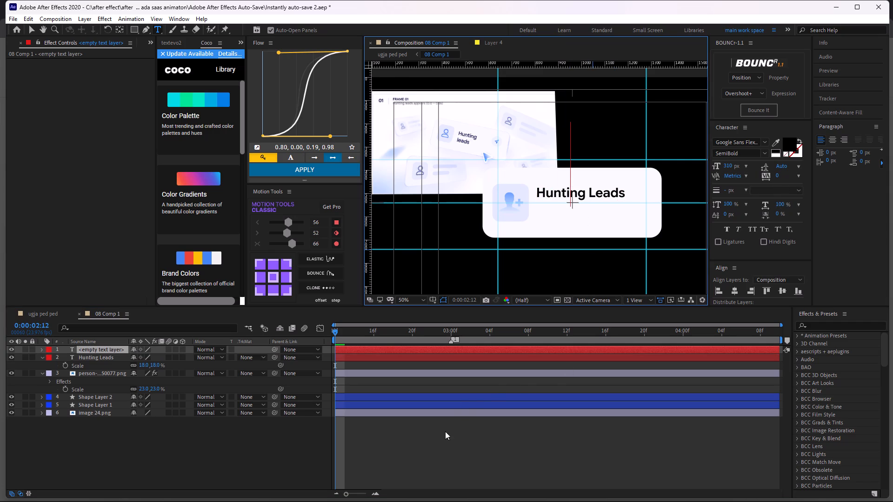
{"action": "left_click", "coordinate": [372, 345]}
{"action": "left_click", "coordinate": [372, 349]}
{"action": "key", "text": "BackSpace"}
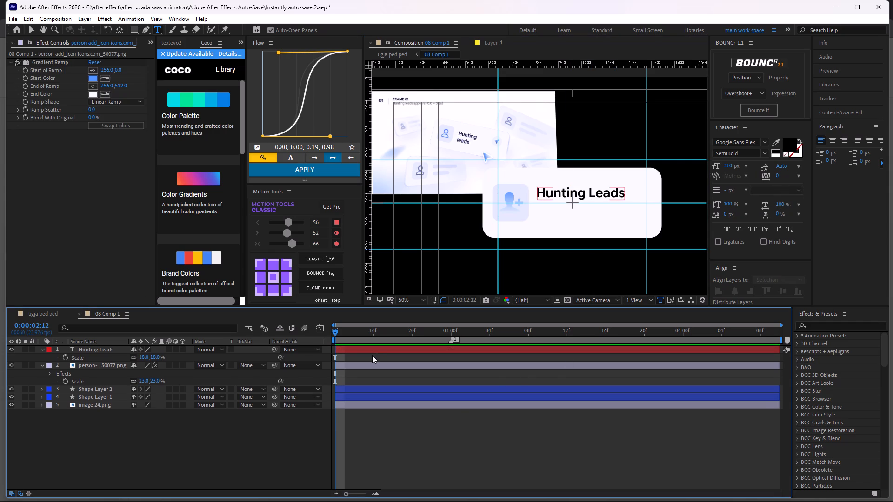
Make more room for the Align options and right-align the Hunting Leads text layer's paragraph.
{"action": "left_click", "coordinate": [372, 355]}
{"action": "left_click", "coordinate": [388, 349]}
{"action": "scroll", "coordinate": [751, 264], "scroll_direction": "down", "scroll_amount": 1}
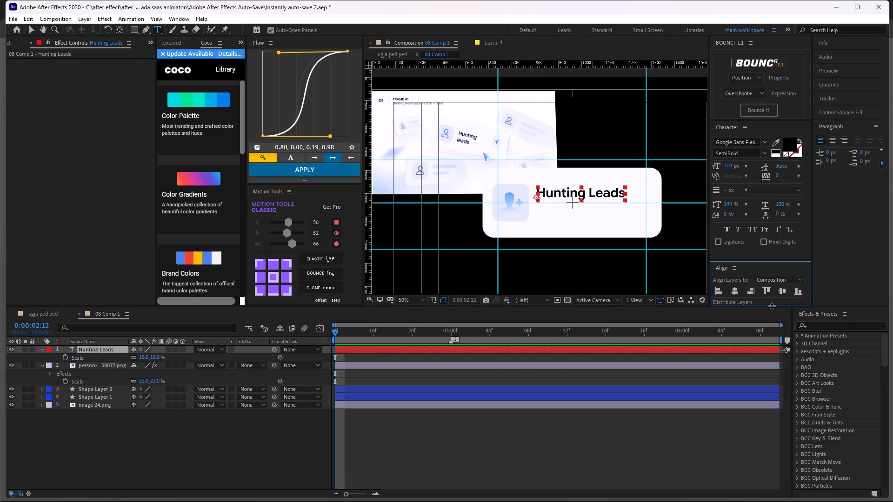
{"action": "left_click_drag", "start_coordinate": [772, 305], "coordinate": [773, 323]}
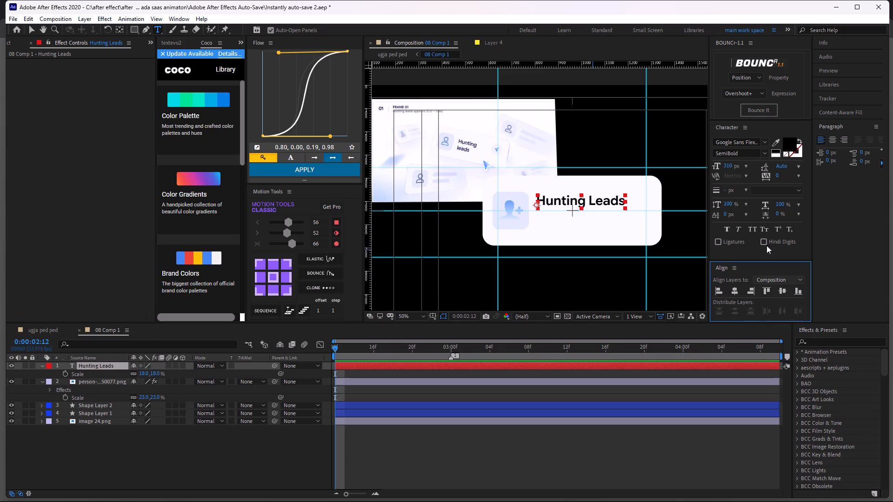
{"action": "left_click", "coordinate": [834, 137]}
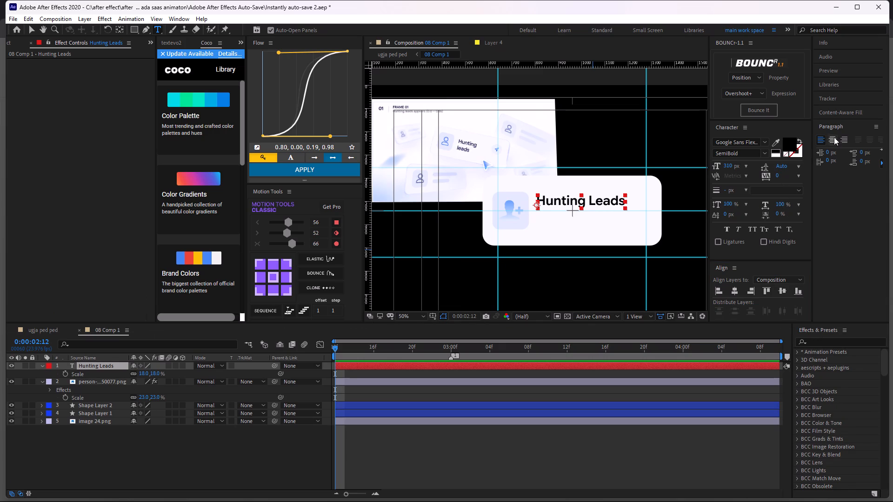
{"action": "left_click", "coordinate": [838, 138]}
{"action": "left_click", "coordinate": [840, 138]}
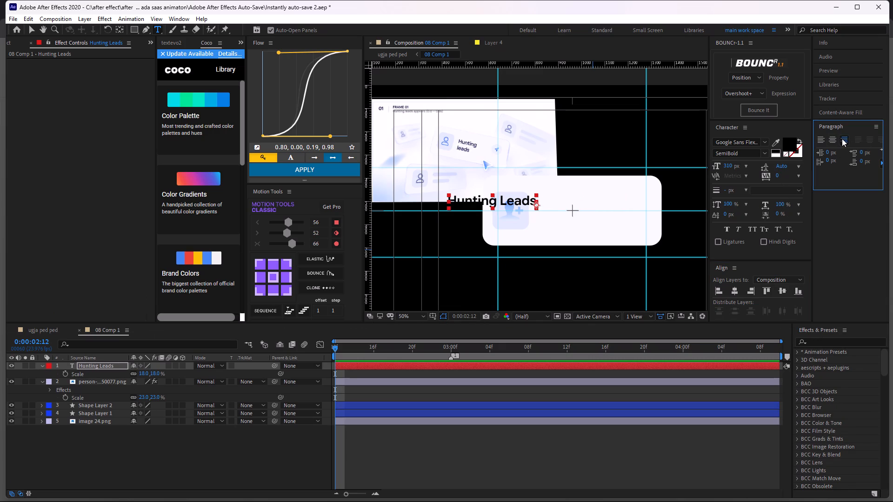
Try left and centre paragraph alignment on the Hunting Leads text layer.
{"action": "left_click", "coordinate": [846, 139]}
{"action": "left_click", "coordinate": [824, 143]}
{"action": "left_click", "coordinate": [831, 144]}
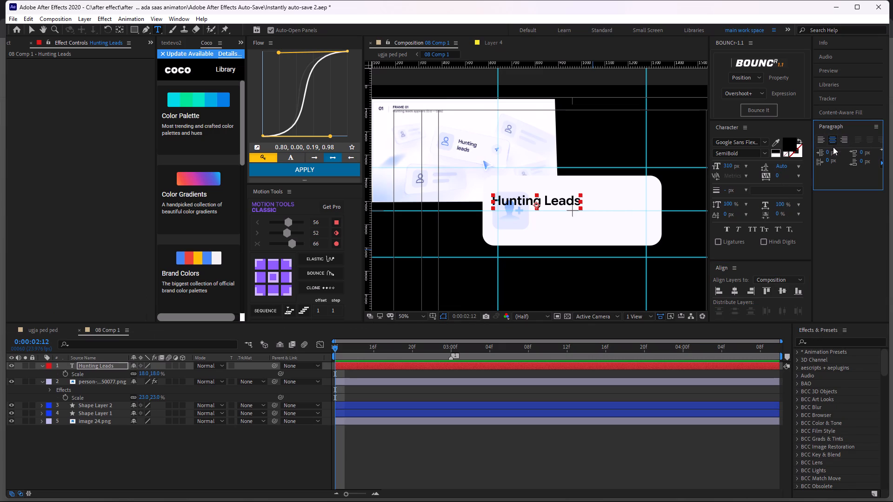
Set the space before the Hunting Leads paragraph to 33 px.
{"action": "left_click", "coordinate": [860, 152]}
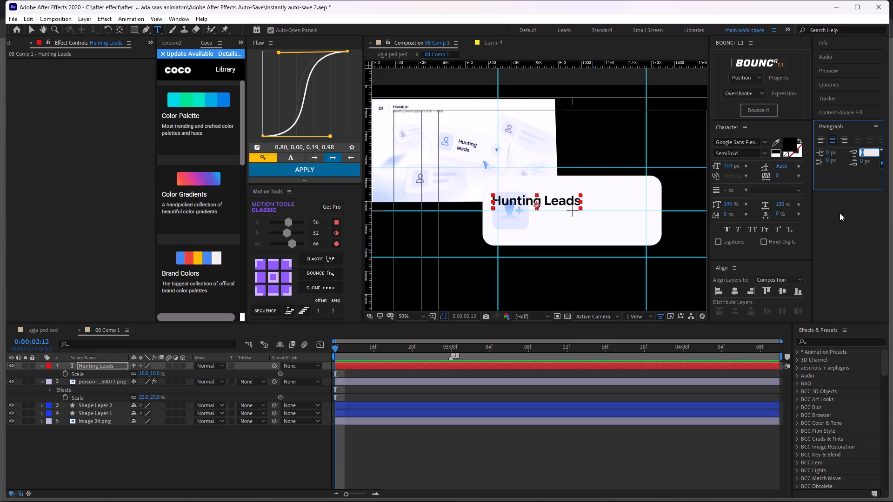
{"action": "left_click", "coordinate": [838, 213]}
{"action": "left_click_drag", "start_coordinate": [862, 153], "coordinate": [866, 152]}
{"action": "left_click_drag", "start_coordinate": [866, 152], "coordinate": [870, 152]}
{"action": "double_click", "coordinate": [551, 365]}
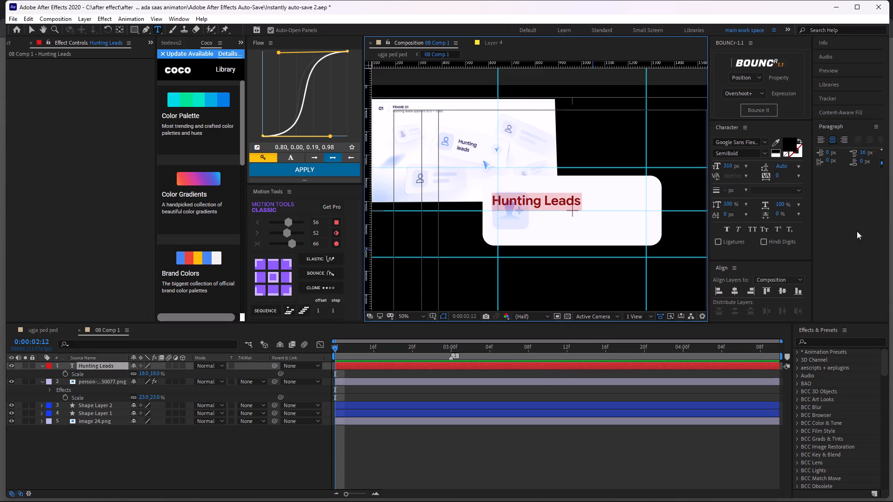
{"action": "left_click_drag", "start_coordinate": [867, 153], "coordinate": [869, 146]}
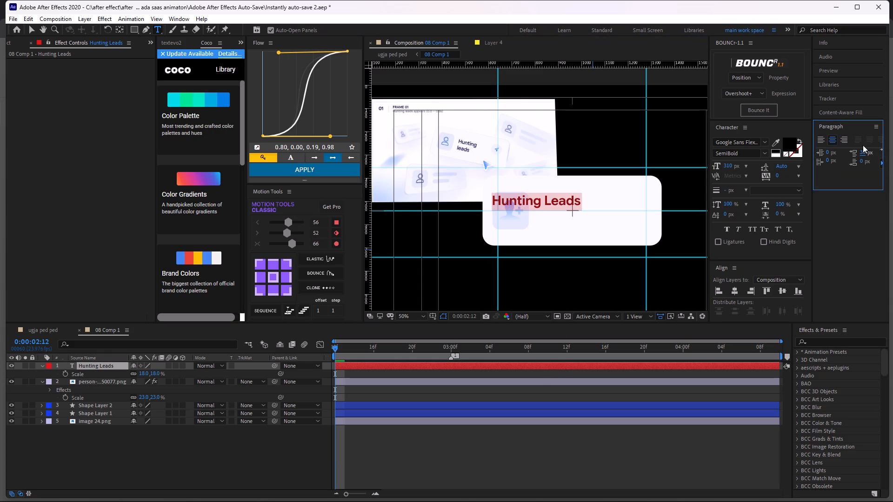
Widen the area showing the Paragraph settings and left-align the Hunting Leads text beside the person icon.
{"action": "left_click_drag", "start_coordinate": [813, 140], "coordinate": [796, 151]}
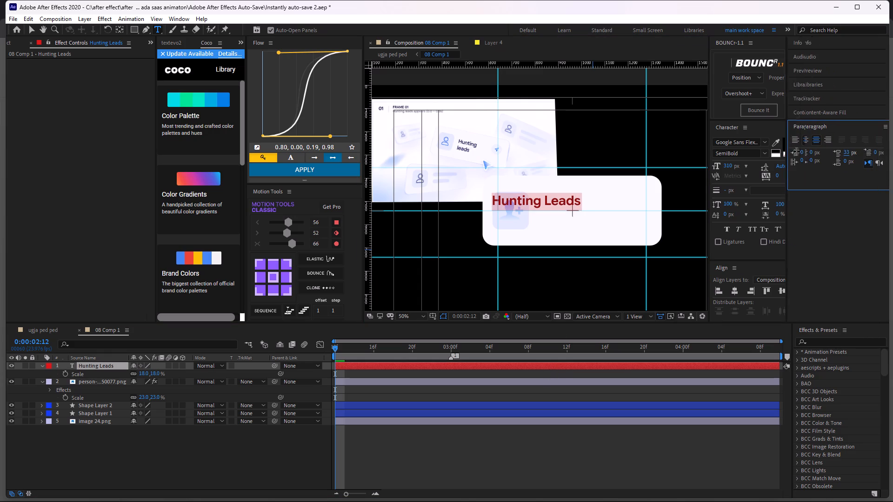
{"action": "left_click_drag", "start_coordinate": [796, 151], "coordinate": [793, 154]}
{"action": "left_click", "coordinate": [820, 141]}
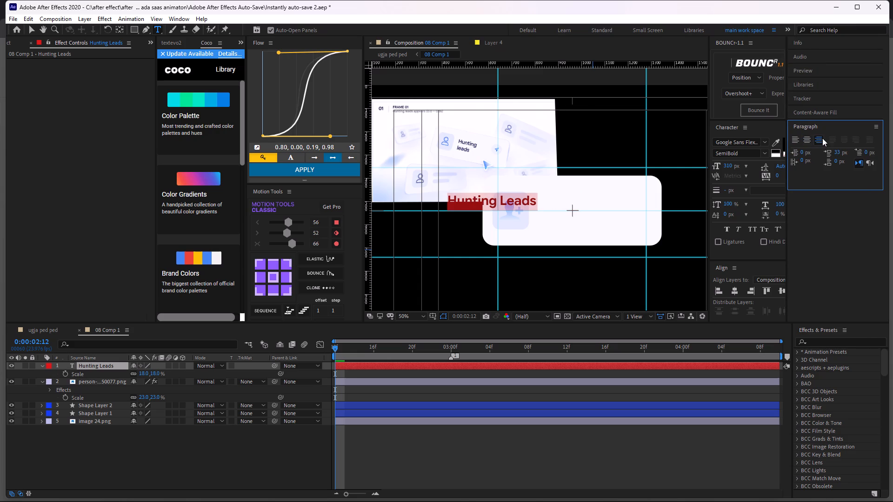
{"action": "left_click", "coordinate": [806, 136]}
{"action": "left_click", "coordinate": [795, 140]}
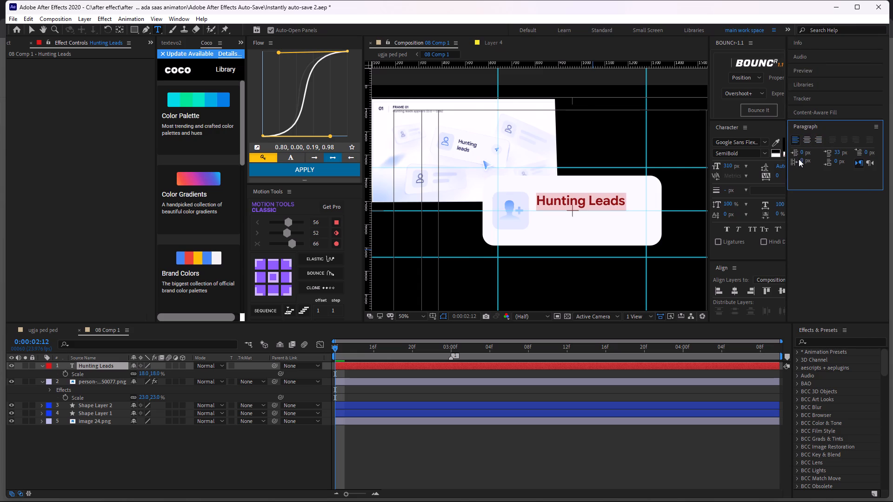
Set the right margin indent of the Hunting Leads paragraph to 11 px.
{"action": "left_click", "coordinate": [804, 152]}
{"action": "left_click", "coordinate": [804, 169]}
{"action": "left_click", "coordinate": [804, 158]}
{"action": "left_click", "coordinate": [813, 213]}
Break the Hunting Leads text before "Leads" so it reads on two lines, and finish editing the text.
{"action": "left_click", "coordinate": [587, 199]}
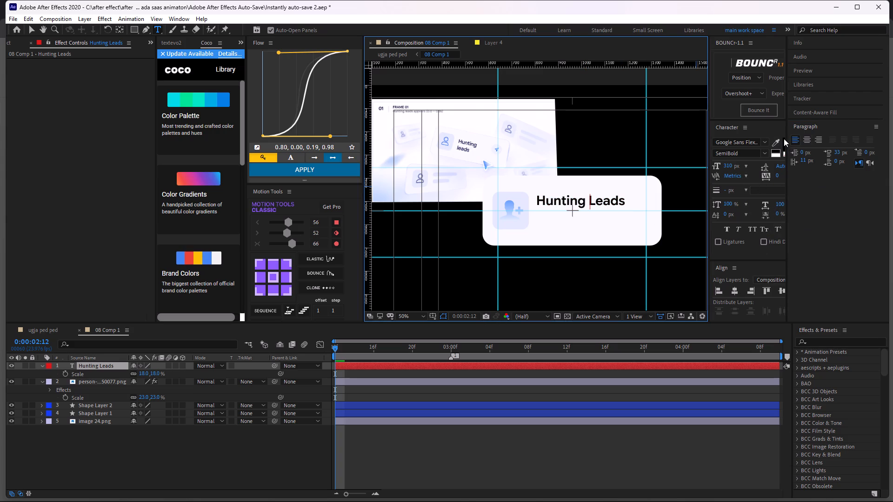
{"action": "key", "text": "Return"}
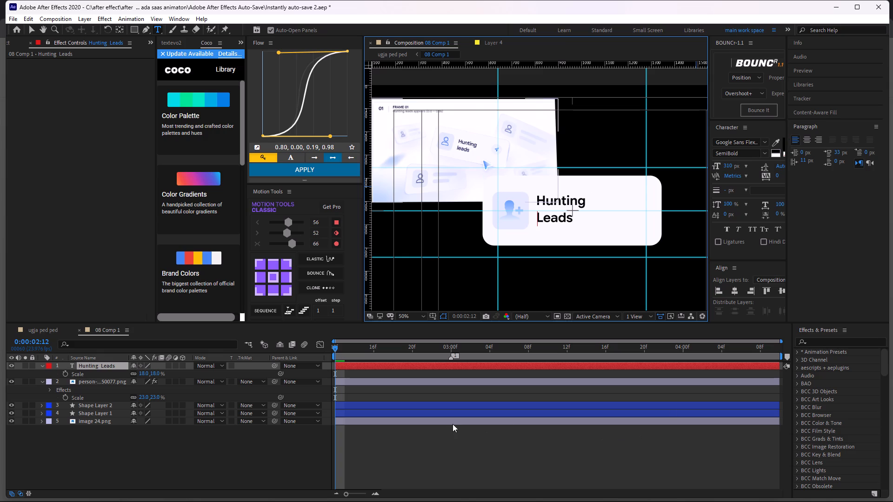
{"action": "left_click_drag", "start_coordinate": [390, 467], "coordinate": [395, 465]}
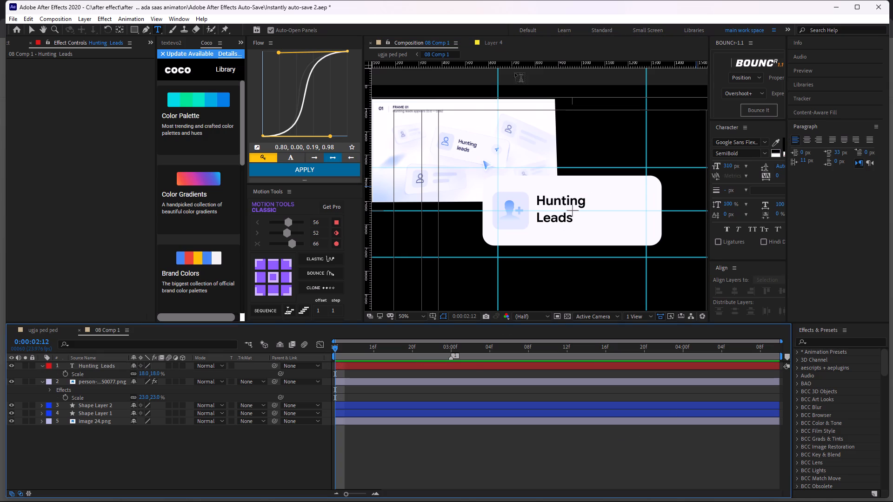
{"action": "left_click", "coordinate": [398, 447]}
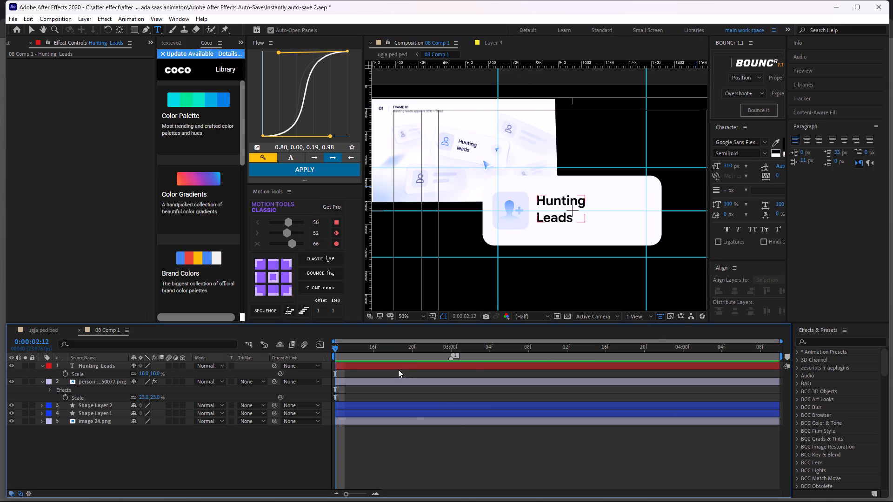
{"action": "left_click", "coordinate": [394, 365]}
{"action": "left_click", "coordinate": [445, 434]}
Make room for the text colour swatch and recolour all of the Hunting Leads text dark grey.
{"action": "double_click", "coordinate": [393, 363]}
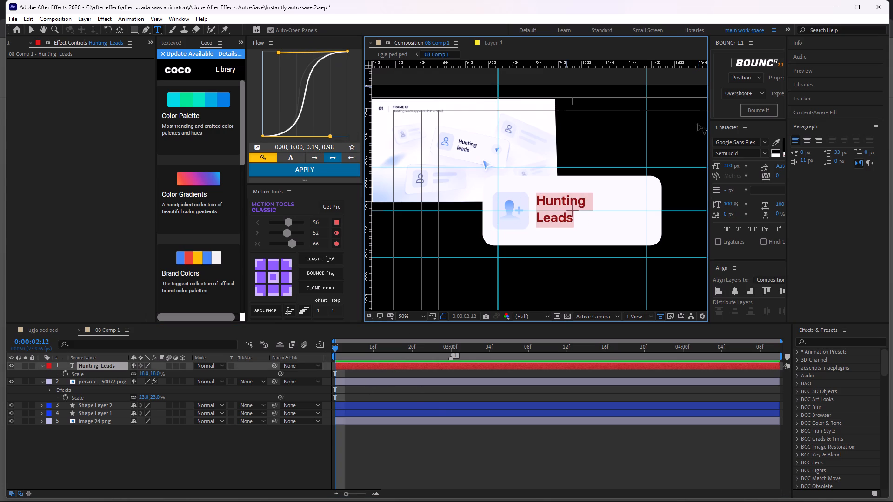
{"action": "left_click_drag", "start_coordinate": [786, 163], "coordinate": [805, 174]}
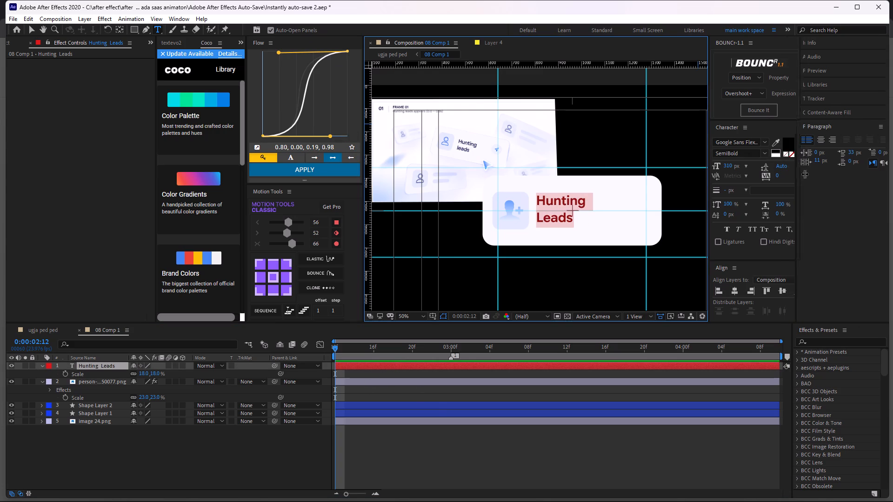
{"action": "left_click_drag", "start_coordinate": [805, 174], "coordinate": [813, 177]}
{"action": "left_click", "coordinate": [790, 144]}
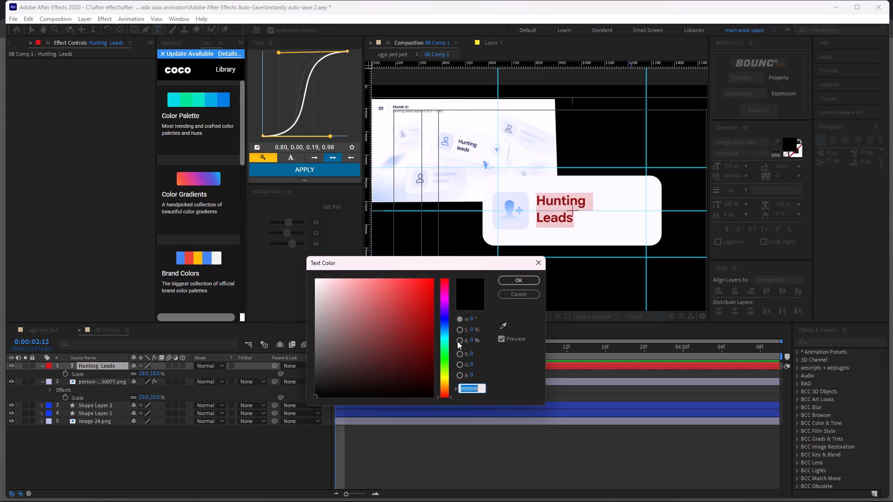
{"action": "left_click_drag", "start_coordinate": [444, 323], "coordinate": [442, 318]}
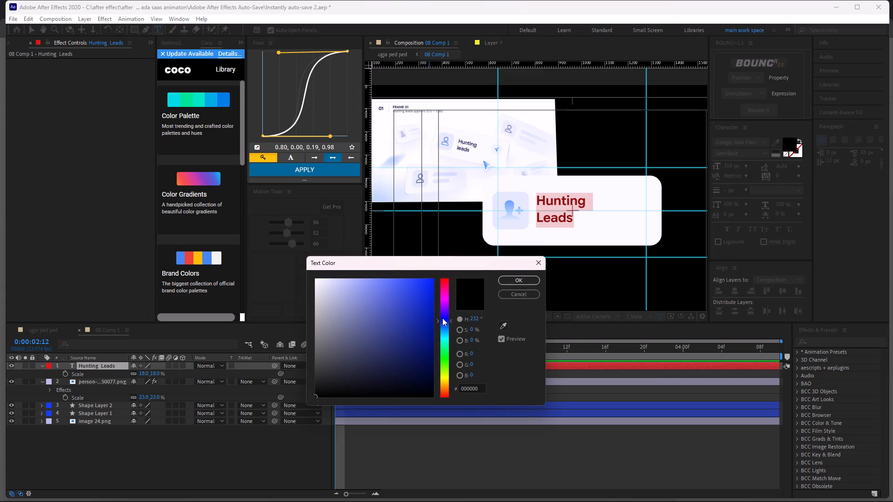
{"action": "left_click_drag", "start_coordinate": [400, 315], "coordinate": [353, 247]}
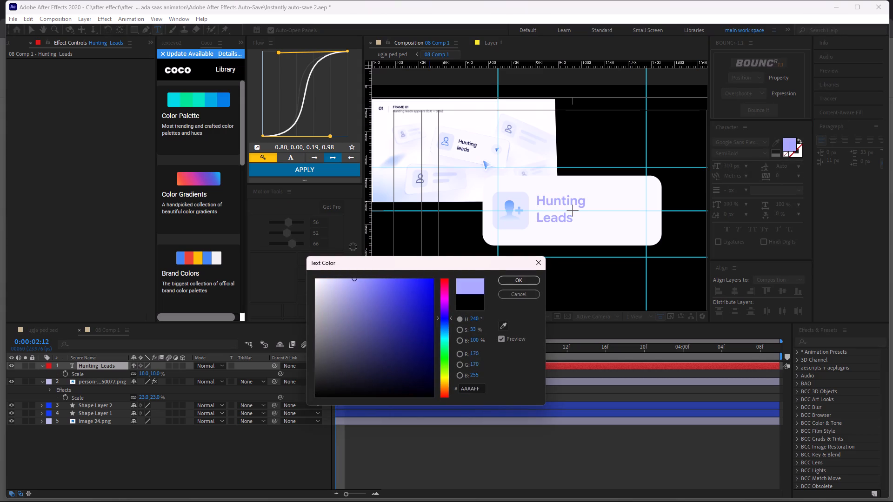
{"action": "left_click_drag", "start_coordinate": [353, 247], "coordinate": [305, 267]}
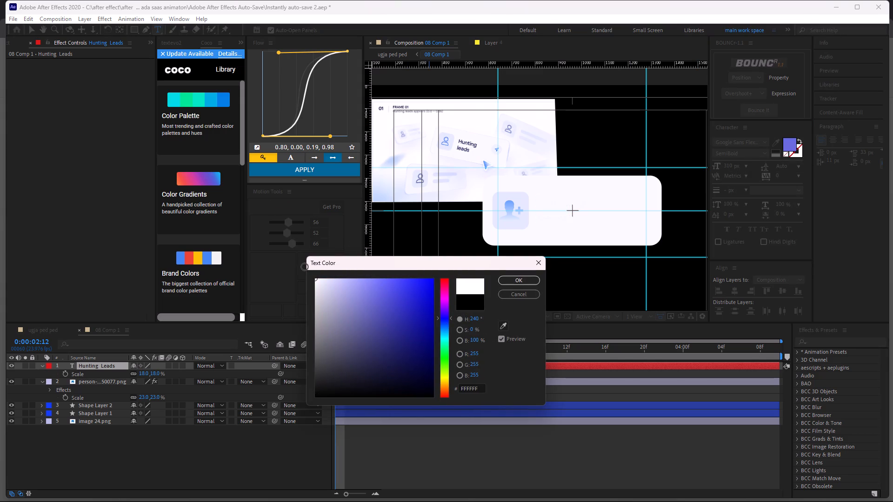
{"action": "left_click_drag", "start_coordinate": [305, 267], "coordinate": [333, 317]}
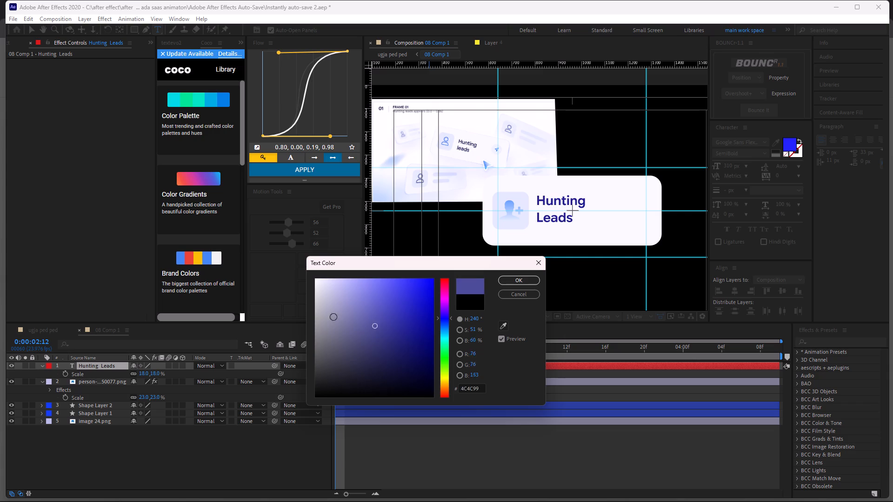
{"action": "left_click_drag", "start_coordinate": [333, 317], "coordinate": [282, 327]}
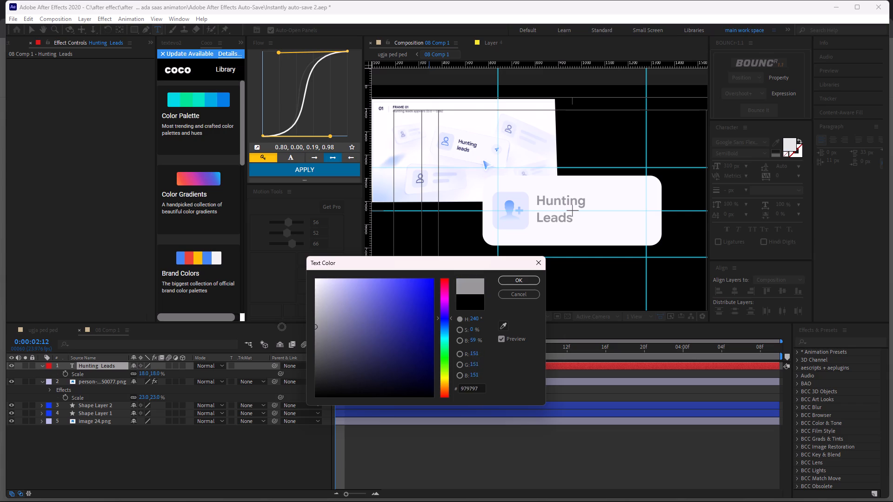
{"action": "left_click_drag", "start_coordinate": [282, 327], "coordinate": [350, 340]}
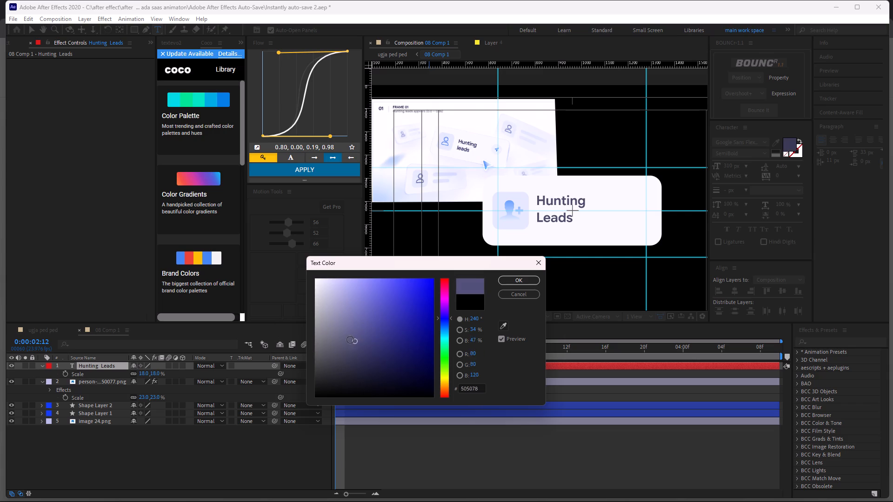
{"action": "left_click_drag", "start_coordinate": [350, 340], "coordinate": [368, 362]}
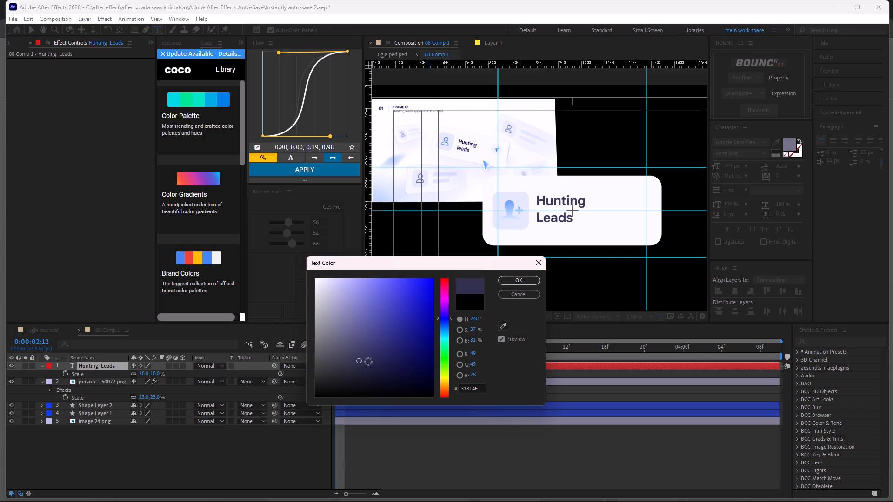
{"action": "left_click_drag", "start_coordinate": [368, 362], "coordinate": [311, 384]}
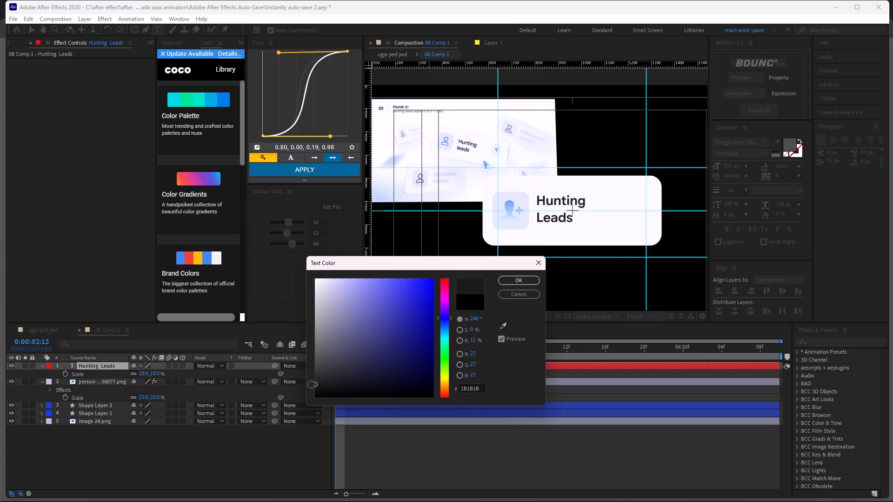
{"action": "left_click_drag", "start_coordinate": [311, 384], "coordinate": [314, 366]}
{"action": "left_click", "coordinate": [515, 280]}
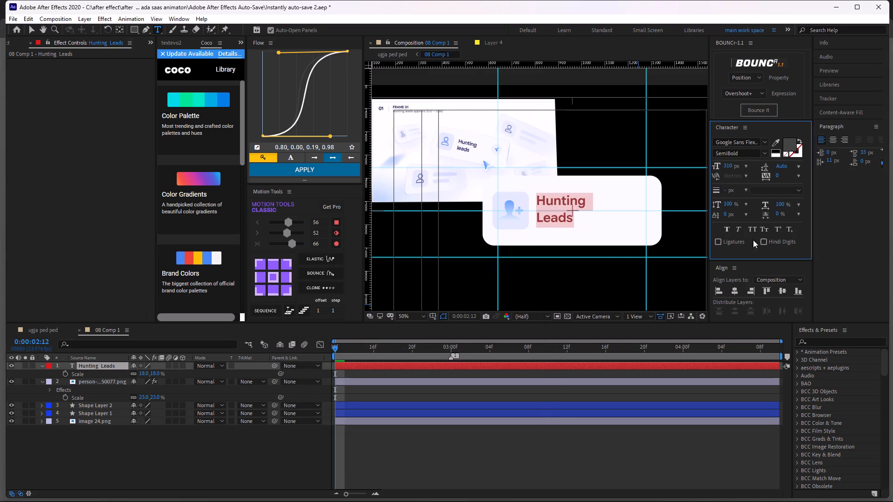
Search the effects for "gradien" and apply Gradient Ramp to the Hunting Leads text layer.
{"action": "key", "text": "ctrl+space"}
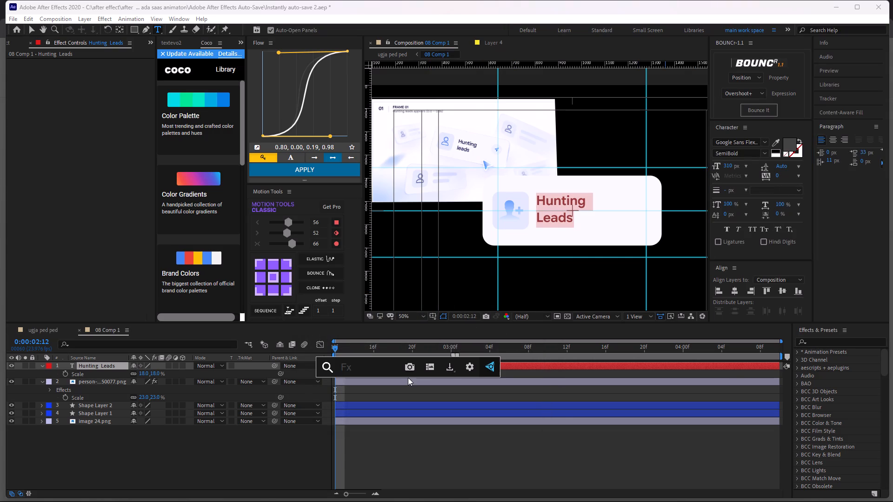
{"action": "key", "text": "f"}
{"action": "key", "text": "BackSpace"}
{"action": "key", "text": "g"}
{"action": "key", "text": "BackSpace"}
{"action": "type", "text": "gra"}
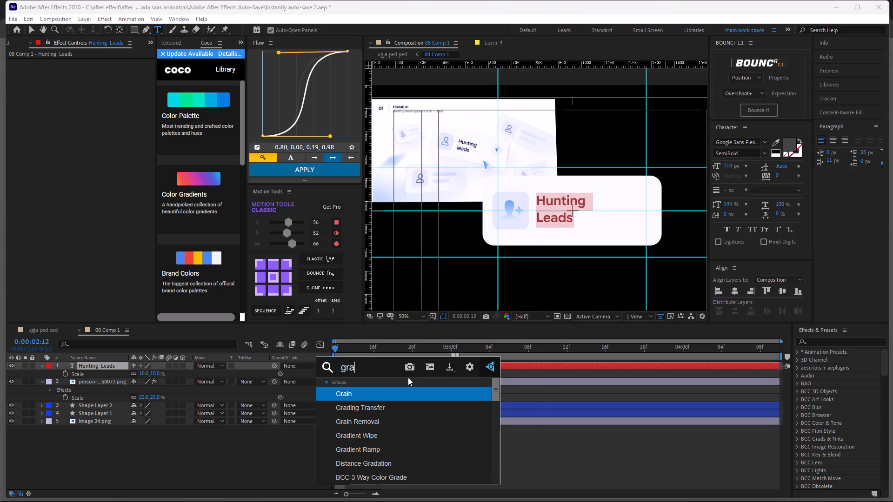
{"action": "type", "text": "dien"}
{"action": "key", "text": "Down"}
{"action": "key", "text": "Return"}
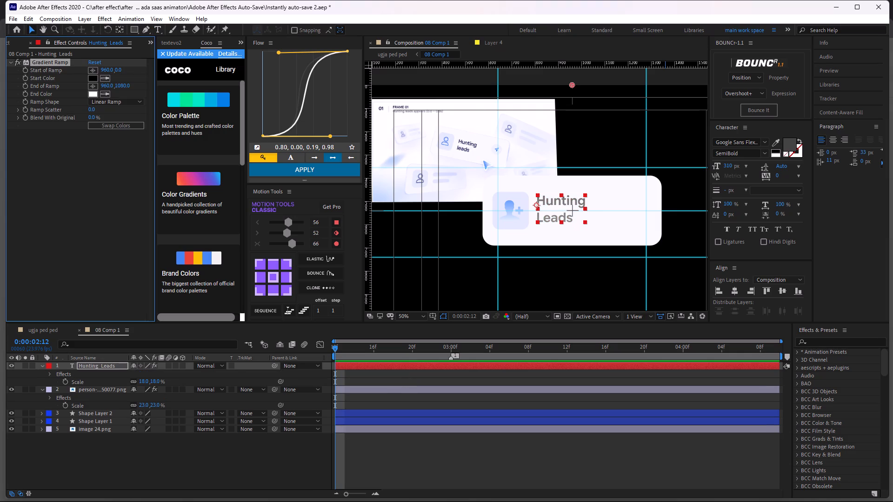
Switch to the YouTube music video in Brave, raise the player volume and set the system volume to 100.
{"action": "left_click", "coordinate": [463, 494]}
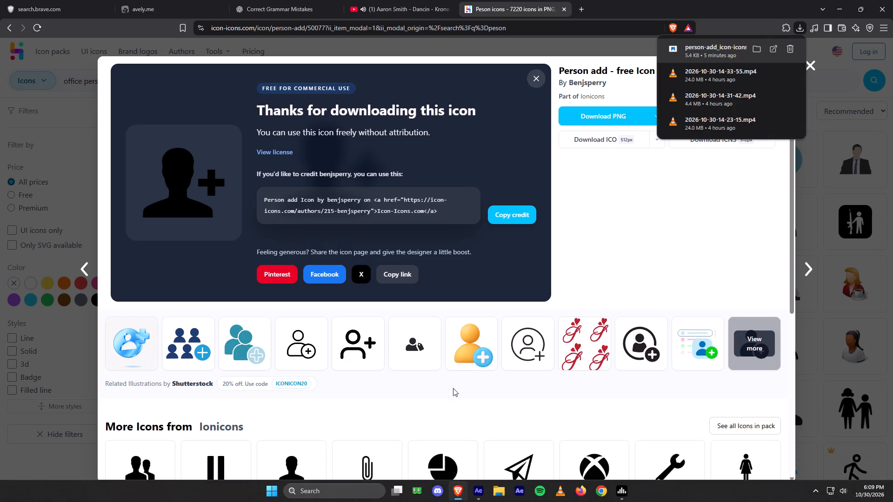
{"action": "left_click", "coordinate": [437, 0]}
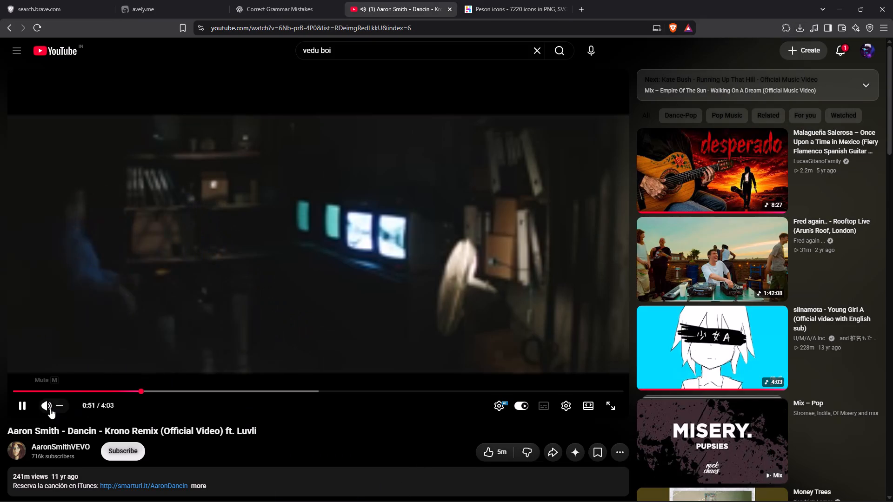
{"action": "left_click_drag", "start_coordinate": [78, 404], "coordinate": [309, 430]}
{"action": "left_click", "coordinate": [830, 492]}
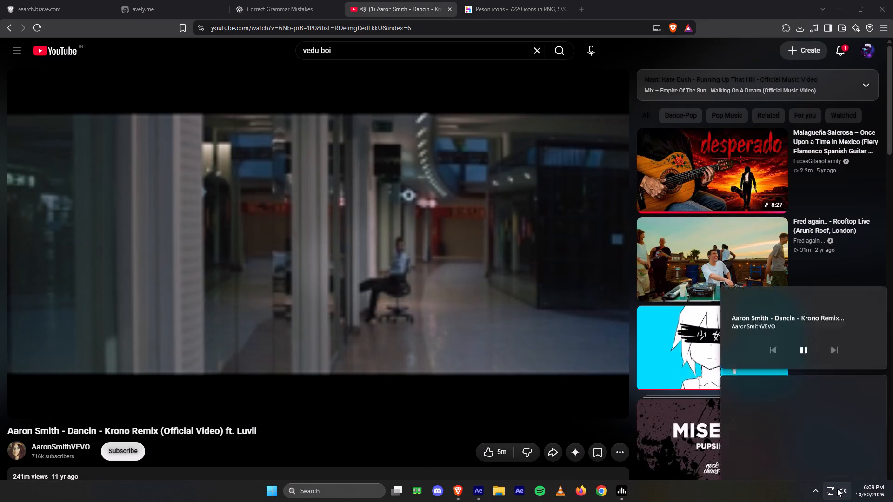
{"action": "left_click_drag", "start_coordinate": [807, 433], "coordinate": [860, 430]}
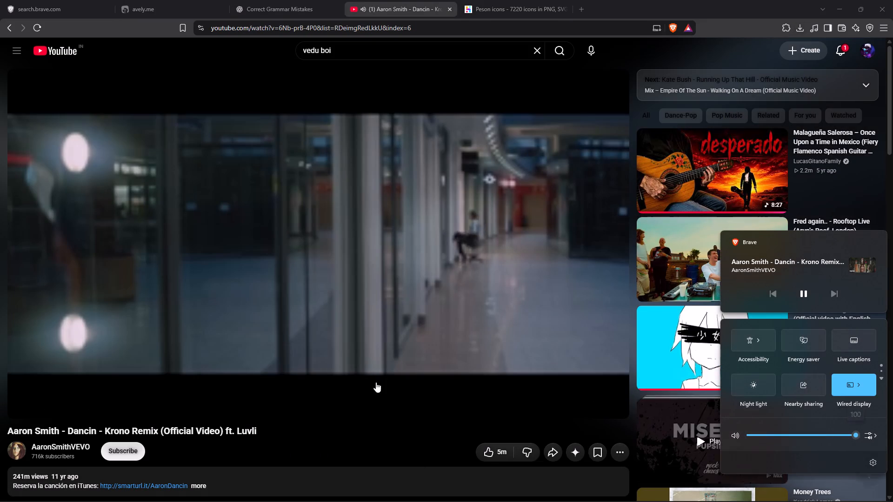
Rewind the music video to its beginning and return to After Effects.
{"action": "left_click_drag", "start_coordinate": [152, 391], "coordinate": [45, 396]}
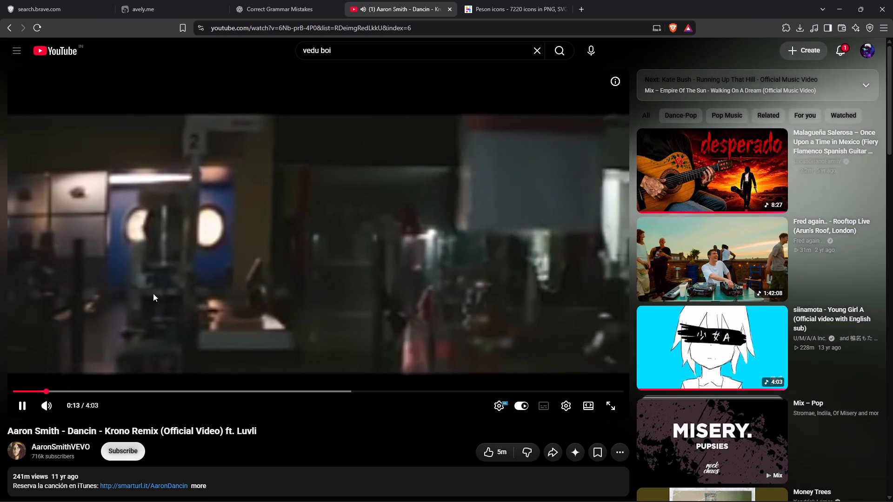
{"action": "left_click_drag", "start_coordinate": [50, 388], "coordinate": [12, 393]}
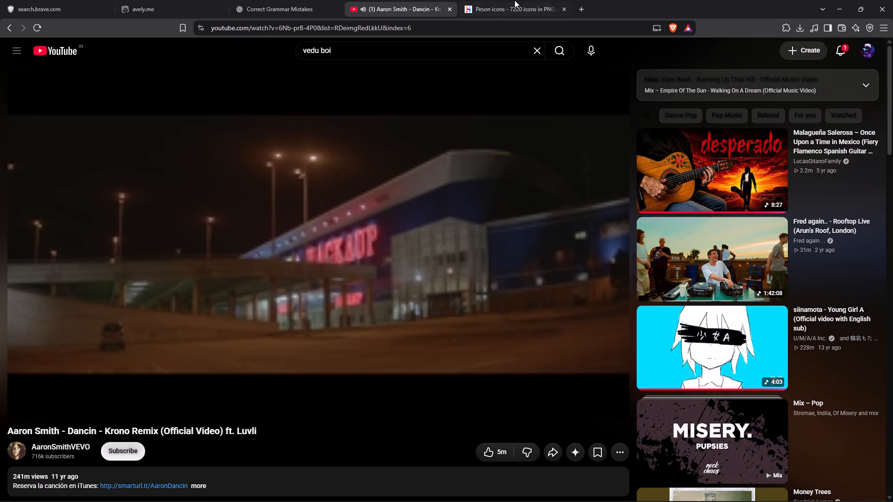
{"action": "left_click", "coordinate": [840, 4]}
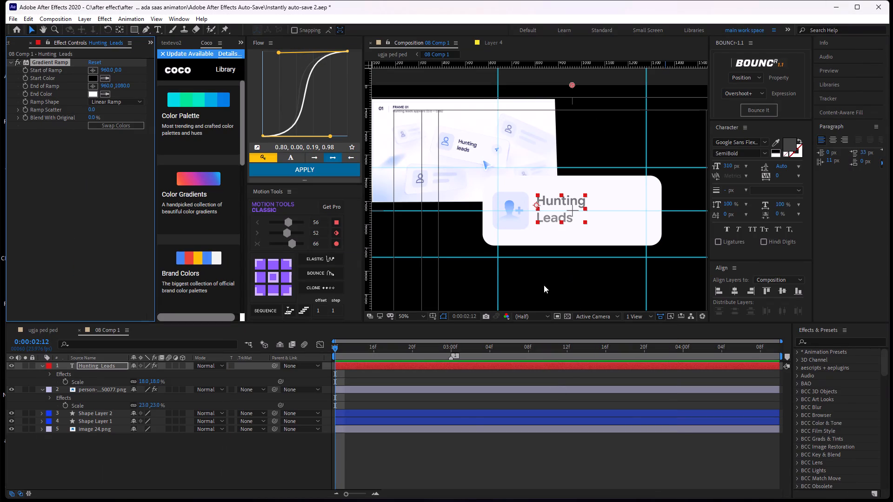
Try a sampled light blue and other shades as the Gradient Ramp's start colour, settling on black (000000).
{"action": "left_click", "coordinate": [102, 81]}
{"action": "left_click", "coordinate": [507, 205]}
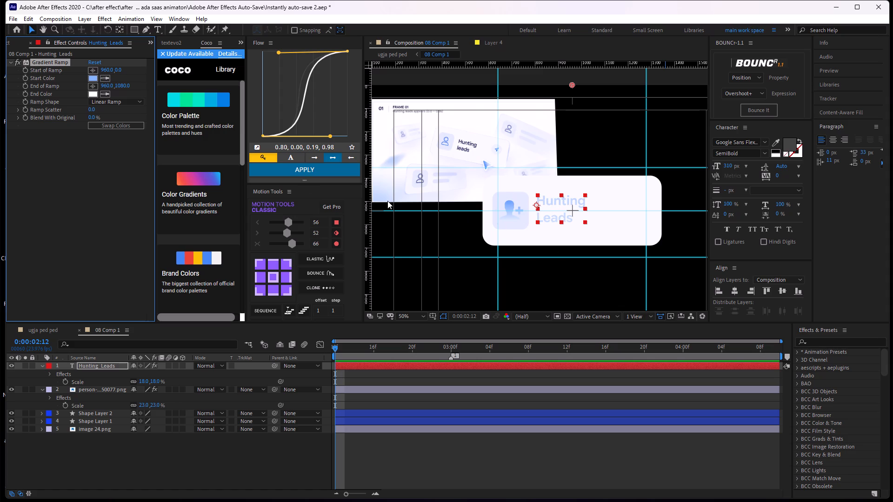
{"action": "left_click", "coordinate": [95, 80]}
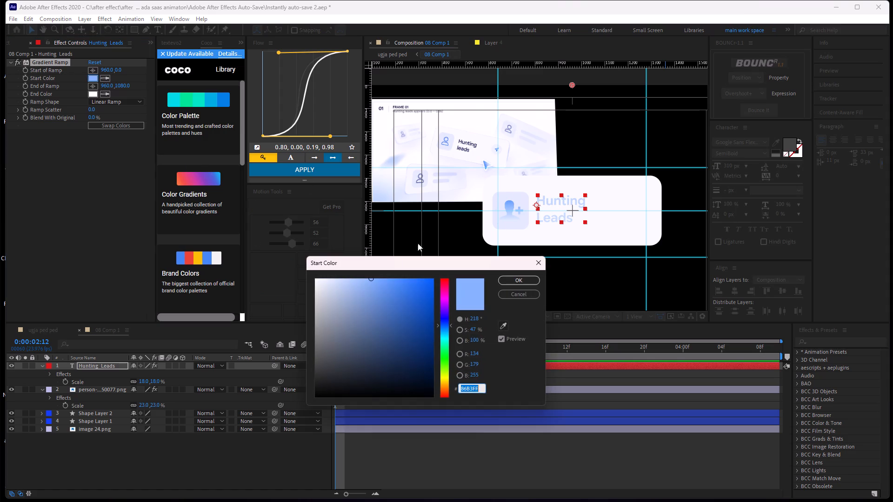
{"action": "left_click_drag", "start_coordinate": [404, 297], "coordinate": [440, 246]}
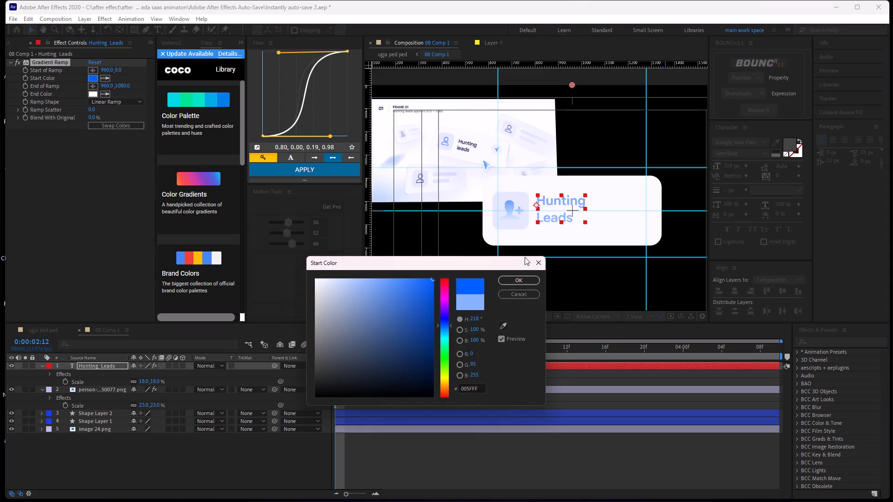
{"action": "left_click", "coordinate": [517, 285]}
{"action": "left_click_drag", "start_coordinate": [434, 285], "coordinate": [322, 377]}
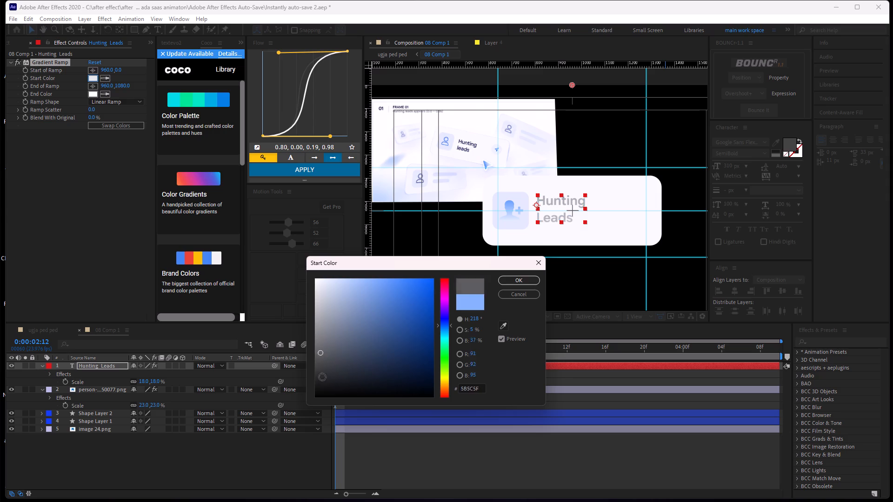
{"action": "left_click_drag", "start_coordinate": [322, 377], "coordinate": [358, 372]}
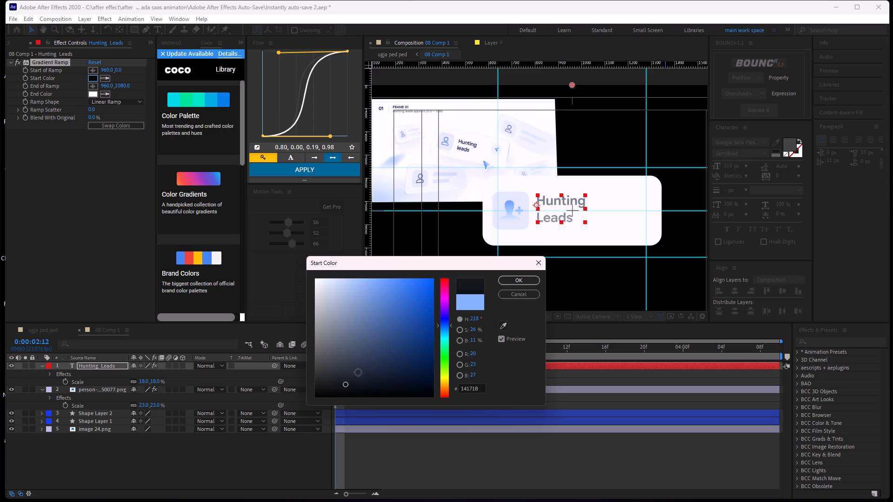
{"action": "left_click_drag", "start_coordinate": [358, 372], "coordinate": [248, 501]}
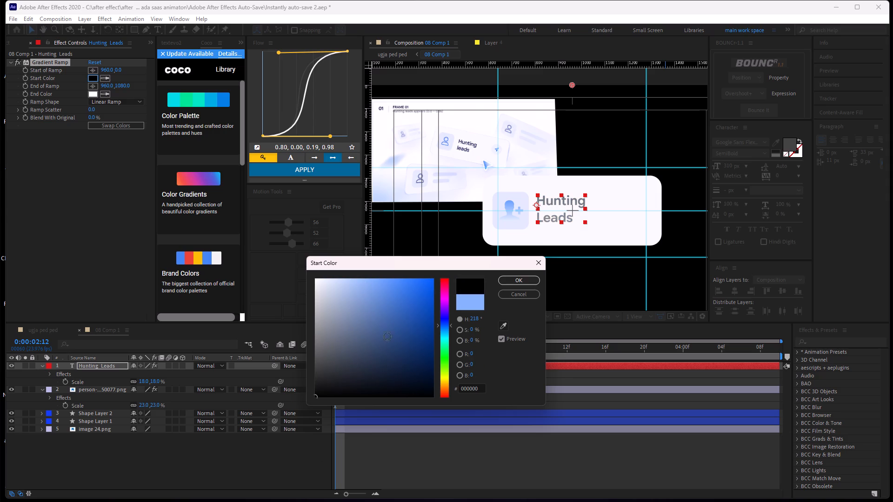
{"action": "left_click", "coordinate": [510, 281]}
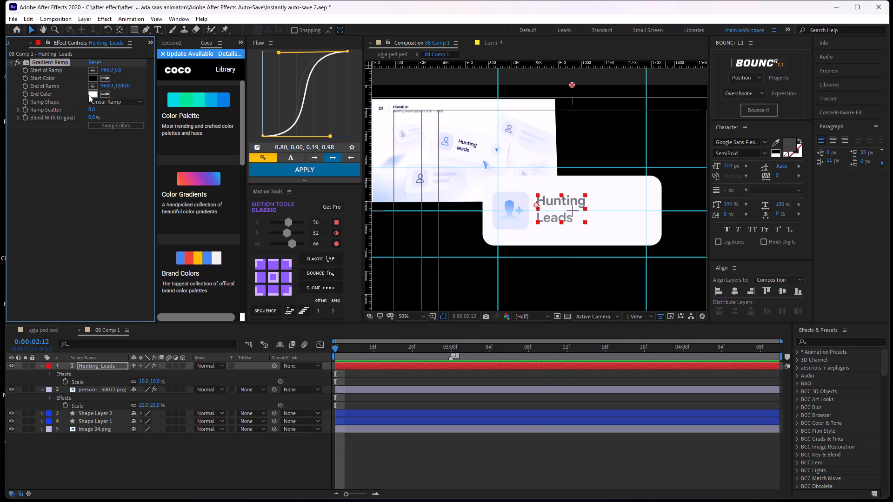
Set the Gradient Ramp's end colour on the Hunting Leads text to a light blue.
{"action": "left_click", "coordinate": [89, 95]}
{"action": "left_click", "coordinate": [446, 324]}
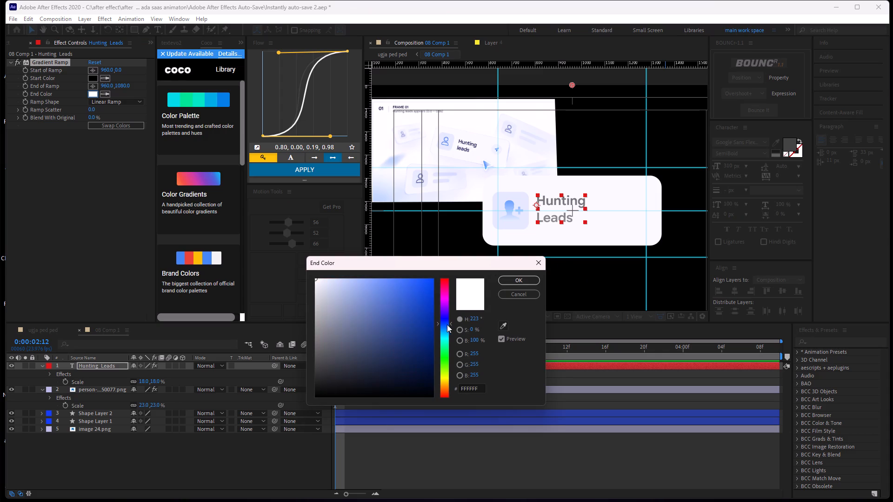
{"action": "left_click_drag", "start_coordinate": [412, 287], "coordinate": [367, 310]}
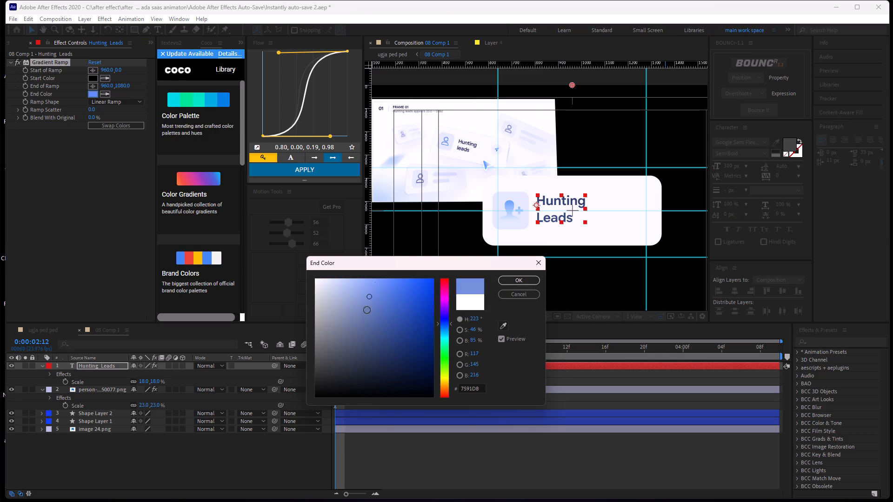
{"action": "left_click_drag", "start_coordinate": [367, 310], "coordinate": [369, 275]}
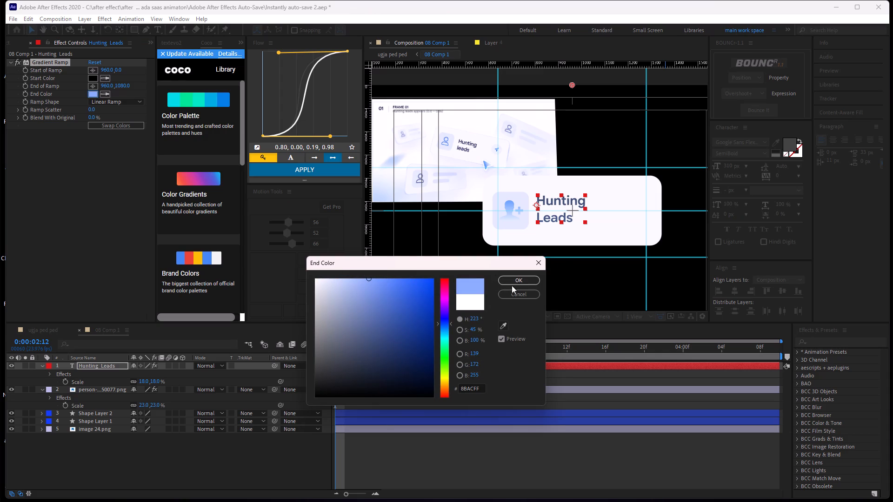
{"action": "left_click_drag", "start_coordinate": [365, 275], "coordinate": [493, 283]}
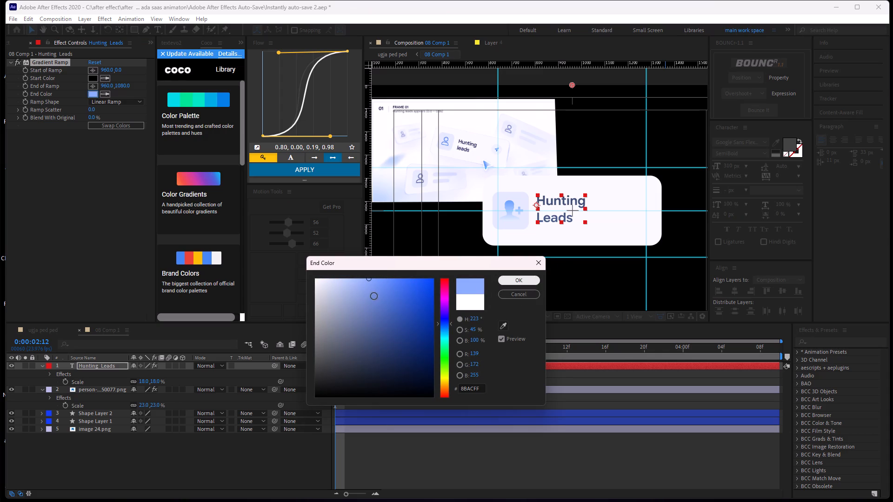
{"action": "left_click_drag", "start_coordinate": [373, 296], "coordinate": [360, 279]}
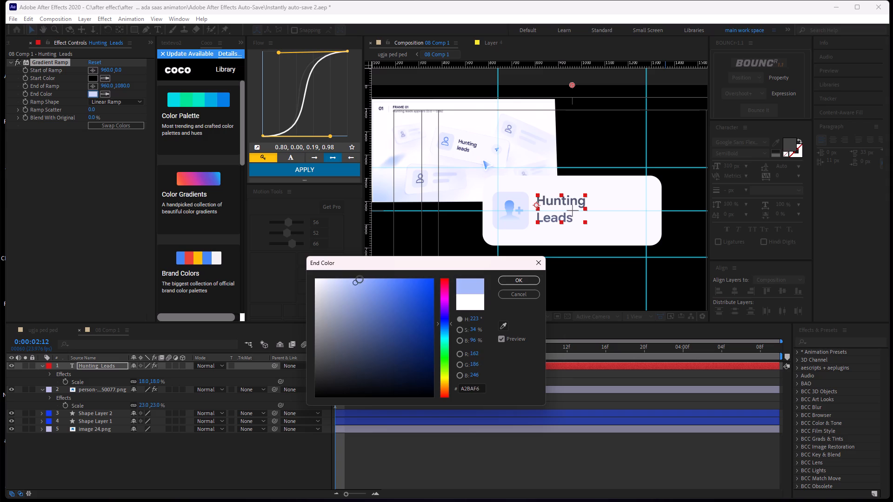
{"action": "left_click_drag", "start_coordinate": [360, 279], "coordinate": [369, 272]}
{"action": "left_click", "coordinate": [516, 284]}
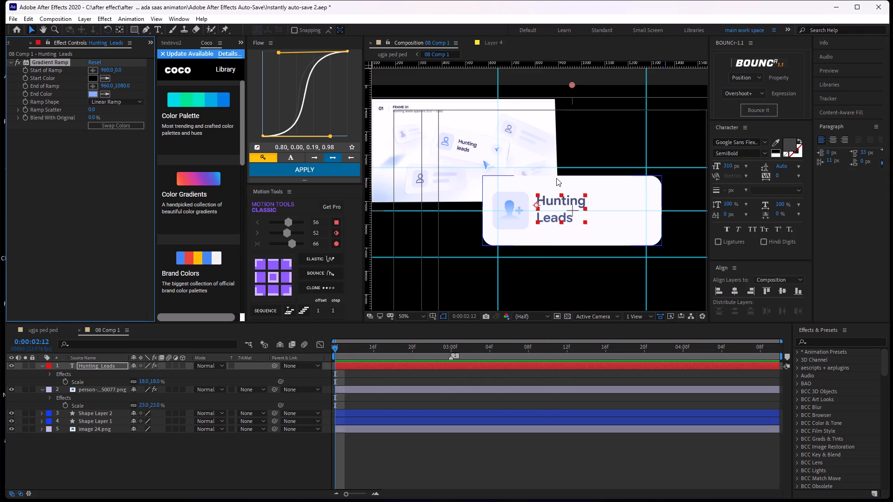
Move the ramp's end point far below the card and its start point just above the text, at about 904, 460.
{"action": "scroll", "coordinate": [585, 258], "scroll_direction": "down", "scroll_amount": 1}
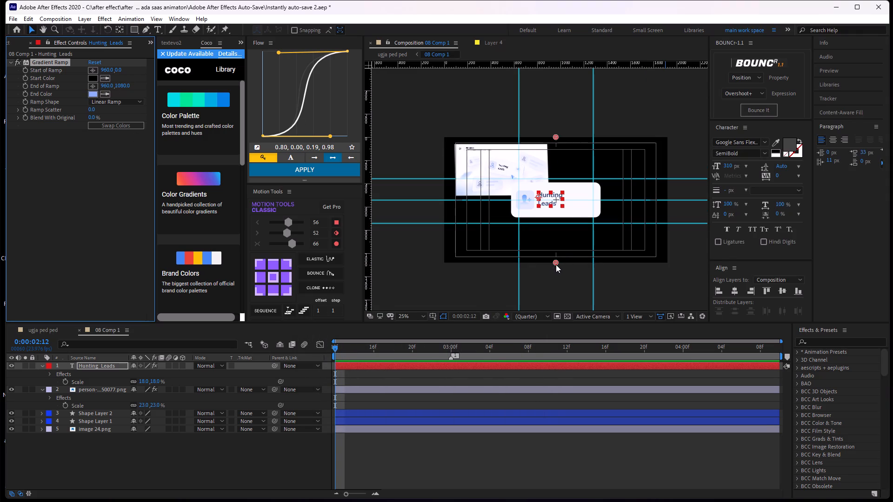
{"action": "left_click_drag", "start_coordinate": [556, 263], "coordinate": [549, 210]}
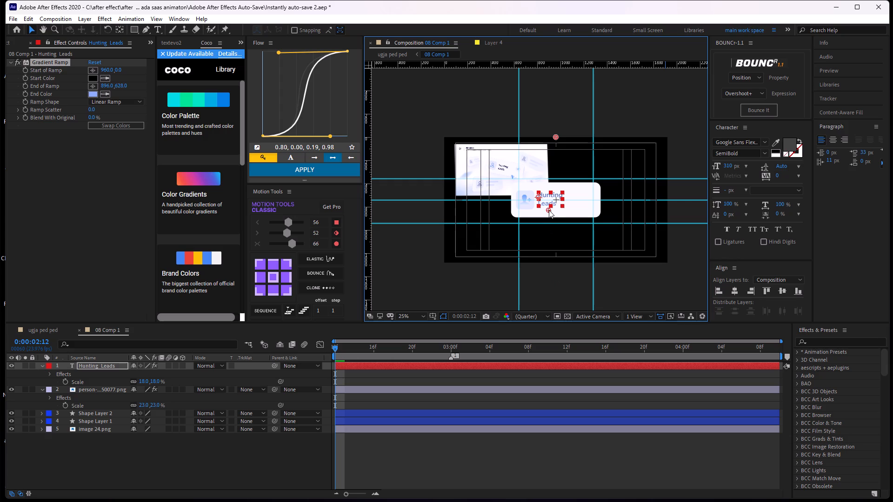
{"action": "left_click_drag", "start_coordinate": [549, 210], "coordinate": [554, 304]}
{"action": "left_click_drag", "start_coordinate": [555, 136], "coordinate": [555, 142]}
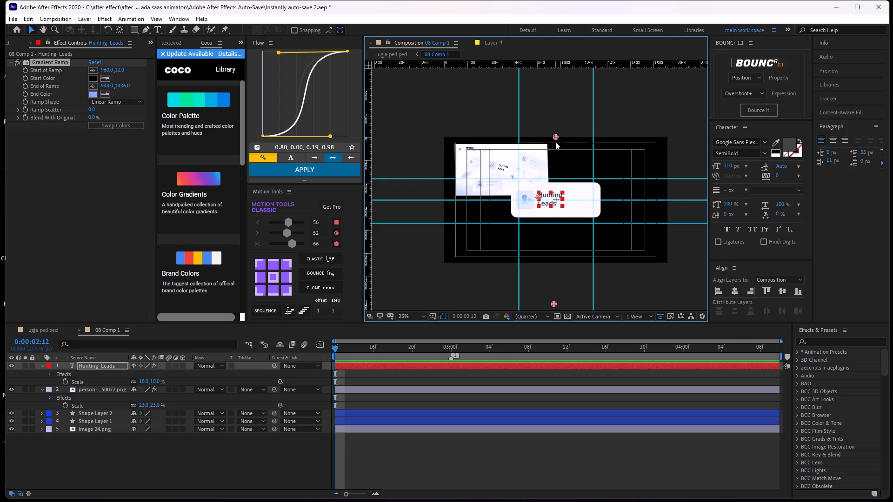
{"action": "left_click_drag", "start_coordinate": [555, 142], "coordinate": [549, 189]}
Place the ramp's end point just below the word "Leads", at about 899, 605.
{"action": "left_click_drag", "start_coordinate": [553, 304], "coordinate": [550, 212]}
{"action": "scroll", "coordinate": [550, 212], "scroll_direction": "up", "scroll_amount": 2}
{"action": "middle_click_drag", "start_coordinate": [575, 238], "coordinate": [555, 228]}
{"action": "left_click_drag", "start_coordinate": [570, 271], "coordinate": [564, 271]}
{"action": "left_click_drag", "start_coordinate": [560, 276], "coordinate": [557, 243]}
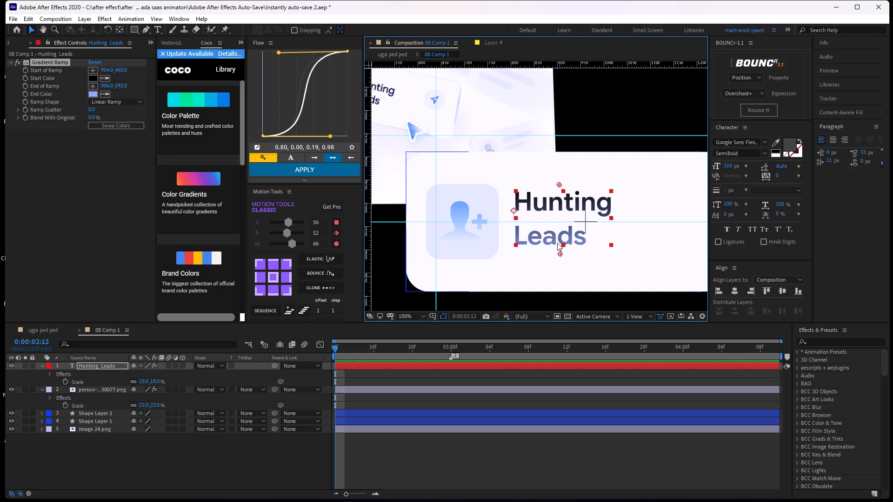
{"action": "left_click_drag", "start_coordinate": [557, 243], "coordinate": [555, 257]}
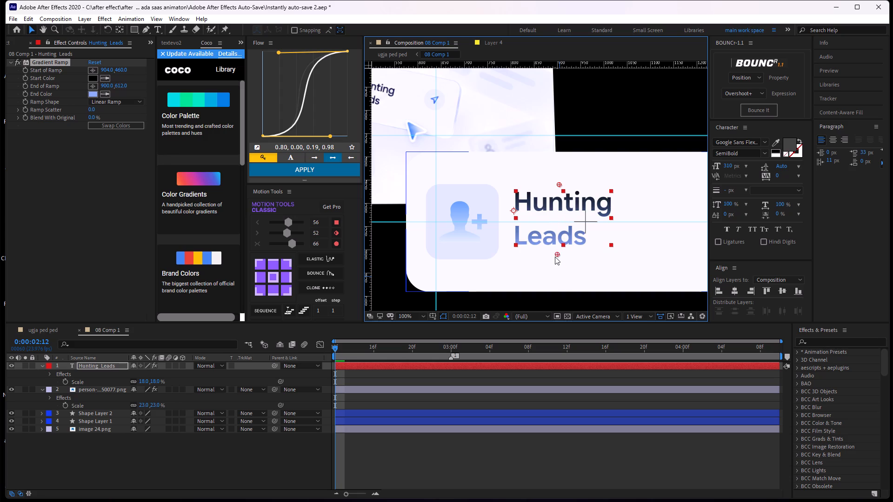
{"action": "left_click_drag", "start_coordinate": [555, 257], "coordinate": [555, 246]}
{"action": "left_click_drag", "start_coordinate": [555, 246], "coordinate": [554, 253]}
Deselect the text layer and examine the gradient text on the card beside the frame 01 reference.
{"action": "scroll", "coordinate": [557, 225], "scroll_direction": "down", "scroll_amount": 1}
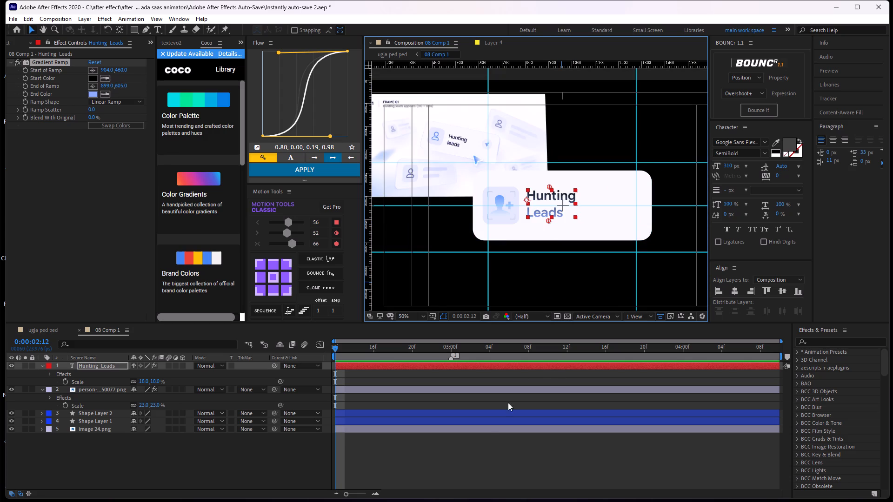
{"action": "left_click", "coordinate": [476, 445]}
{"action": "middle_click_drag", "start_coordinate": [566, 210], "coordinate": [539, 209]}
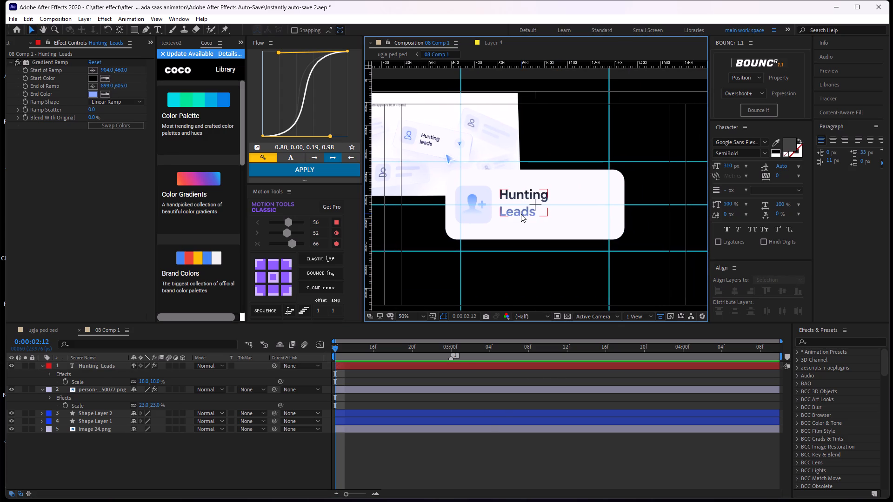
{"action": "scroll", "coordinate": [521, 214], "scroll_direction": "up", "scroll_amount": 1}
{"action": "scroll", "coordinate": [536, 250], "scroll_direction": "down", "scroll_amount": 1}
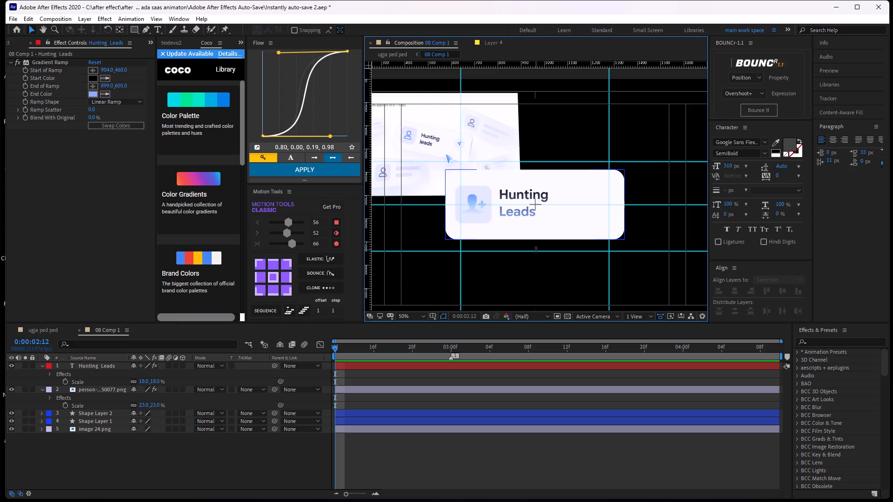
{"action": "middle_click_drag", "start_coordinate": [531, 211], "coordinate": [519, 217]}
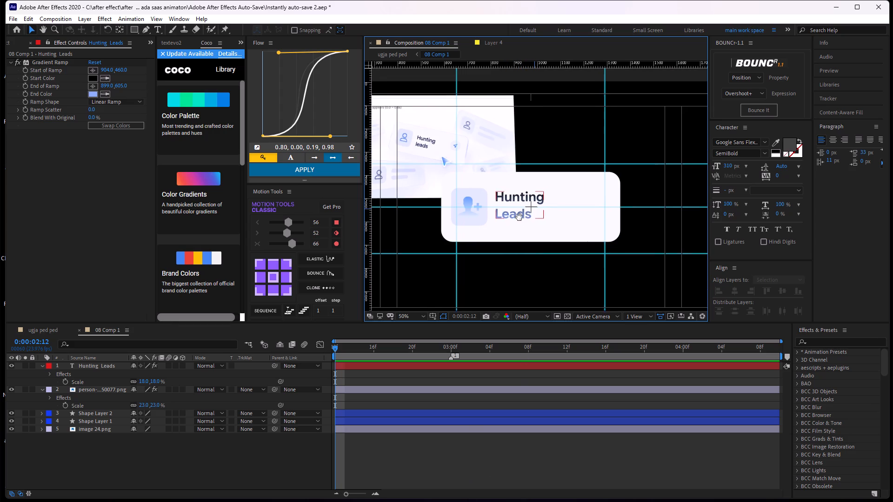
{"action": "middle_click_drag", "start_coordinate": [519, 217], "coordinate": [514, 219]}
{"action": "scroll", "coordinate": [518, 219], "scroll_direction": "down", "scroll_amount": 1}
{"action": "middle_click_drag", "start_coordinate": [530, 215], "coordinate": [507, 219]}
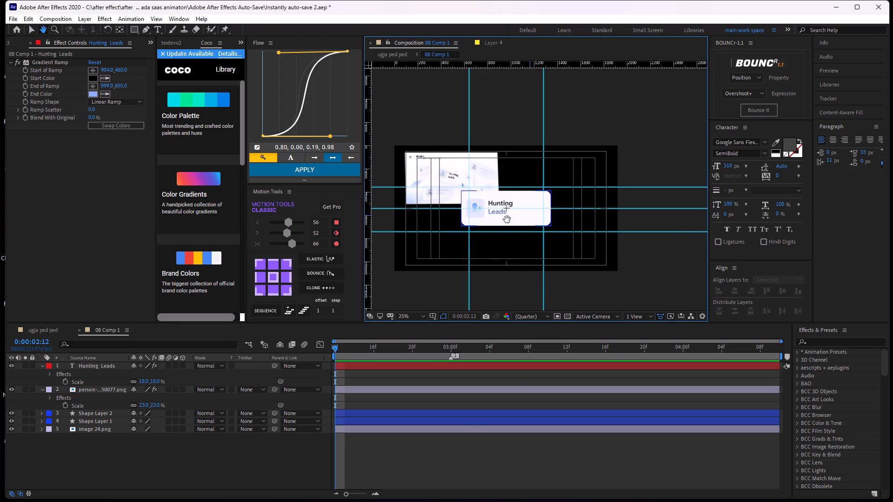
{"action": "middle_click_drag", "start_coordinate": [507, 219], "coordinate": [504, 210]}
{"action": "middle_click_drag", "start_coordinate": [513, 201], "coordinate": [500, 208]}
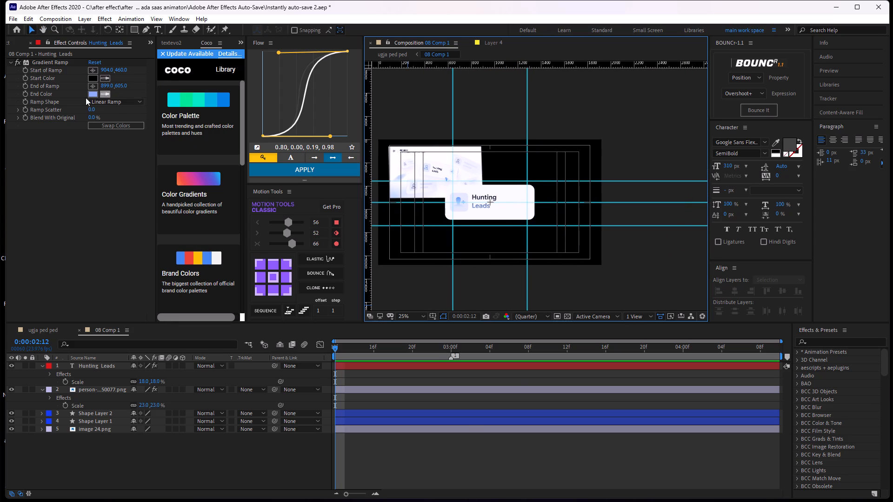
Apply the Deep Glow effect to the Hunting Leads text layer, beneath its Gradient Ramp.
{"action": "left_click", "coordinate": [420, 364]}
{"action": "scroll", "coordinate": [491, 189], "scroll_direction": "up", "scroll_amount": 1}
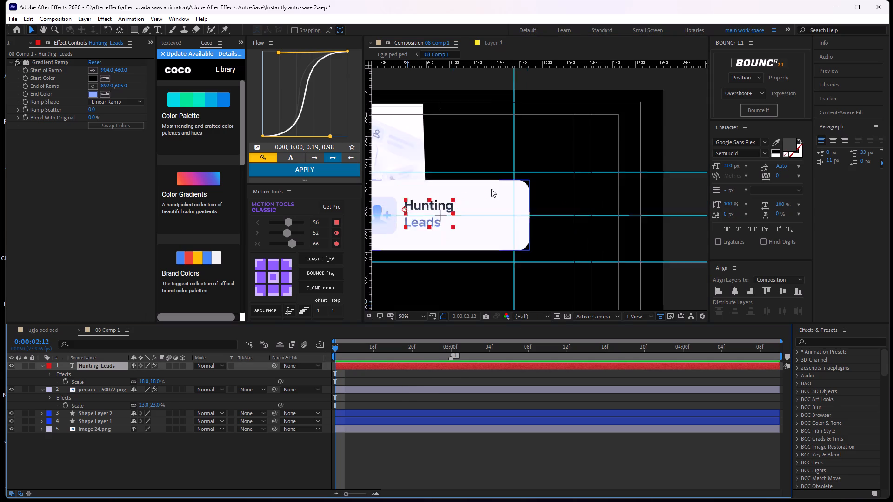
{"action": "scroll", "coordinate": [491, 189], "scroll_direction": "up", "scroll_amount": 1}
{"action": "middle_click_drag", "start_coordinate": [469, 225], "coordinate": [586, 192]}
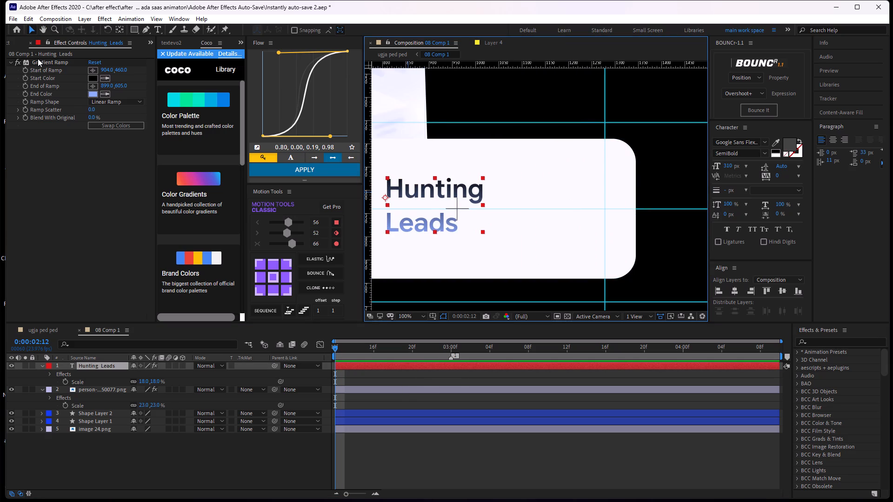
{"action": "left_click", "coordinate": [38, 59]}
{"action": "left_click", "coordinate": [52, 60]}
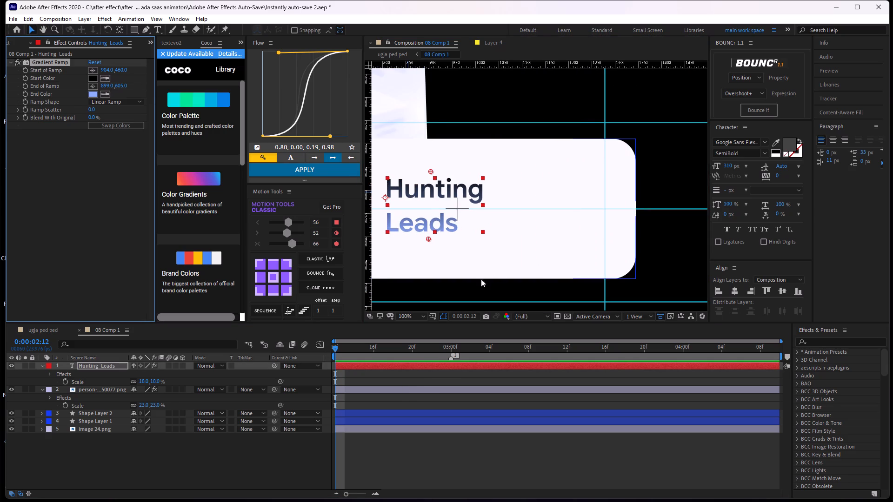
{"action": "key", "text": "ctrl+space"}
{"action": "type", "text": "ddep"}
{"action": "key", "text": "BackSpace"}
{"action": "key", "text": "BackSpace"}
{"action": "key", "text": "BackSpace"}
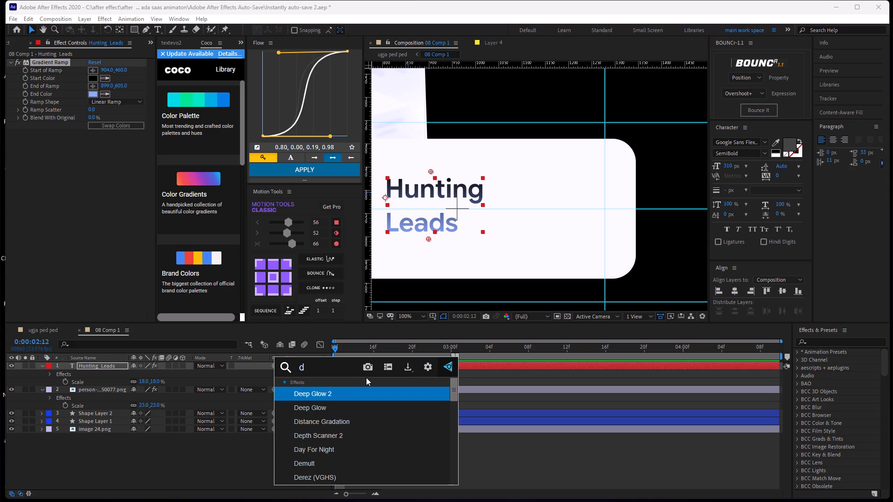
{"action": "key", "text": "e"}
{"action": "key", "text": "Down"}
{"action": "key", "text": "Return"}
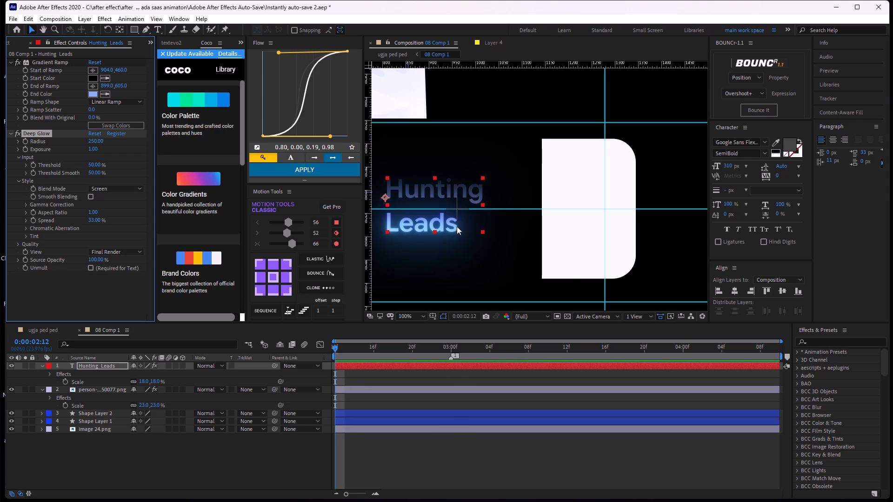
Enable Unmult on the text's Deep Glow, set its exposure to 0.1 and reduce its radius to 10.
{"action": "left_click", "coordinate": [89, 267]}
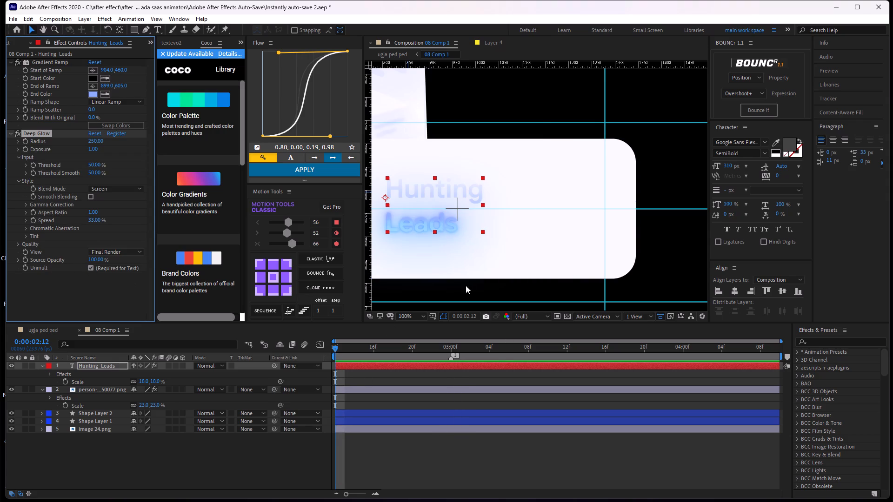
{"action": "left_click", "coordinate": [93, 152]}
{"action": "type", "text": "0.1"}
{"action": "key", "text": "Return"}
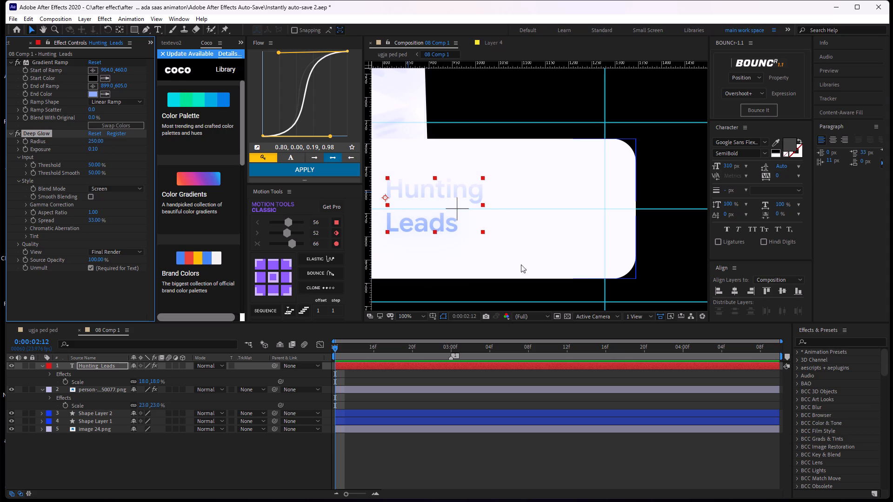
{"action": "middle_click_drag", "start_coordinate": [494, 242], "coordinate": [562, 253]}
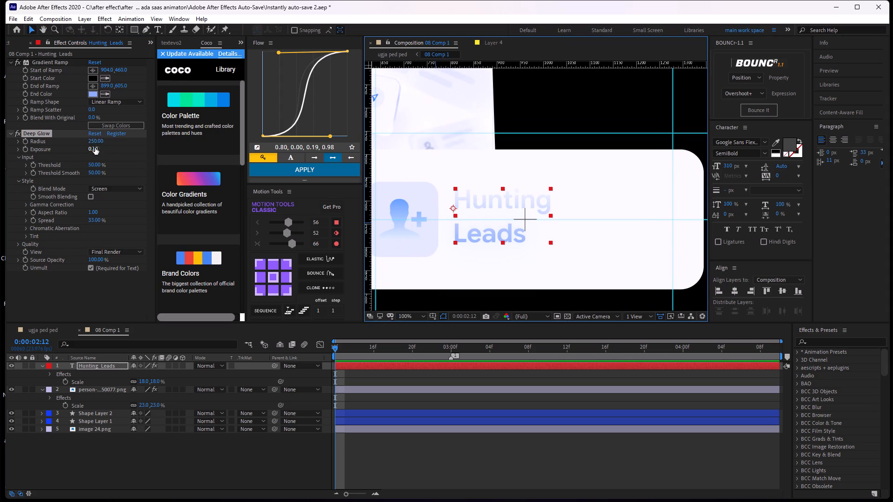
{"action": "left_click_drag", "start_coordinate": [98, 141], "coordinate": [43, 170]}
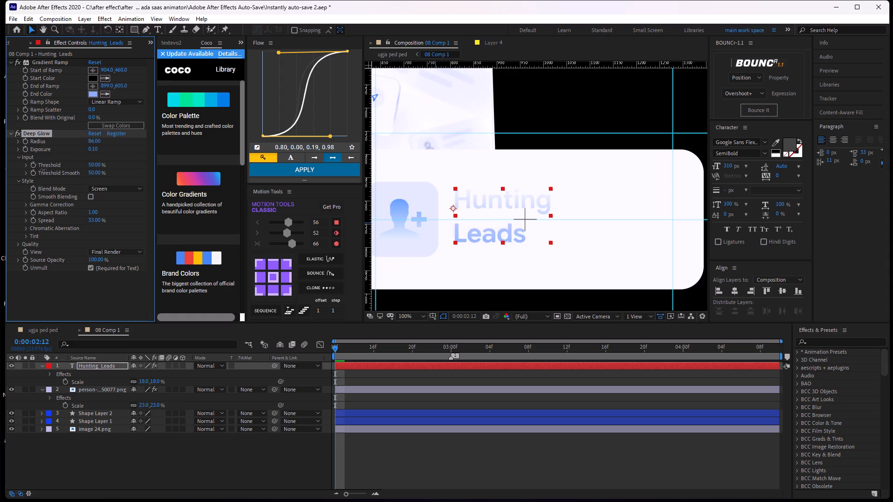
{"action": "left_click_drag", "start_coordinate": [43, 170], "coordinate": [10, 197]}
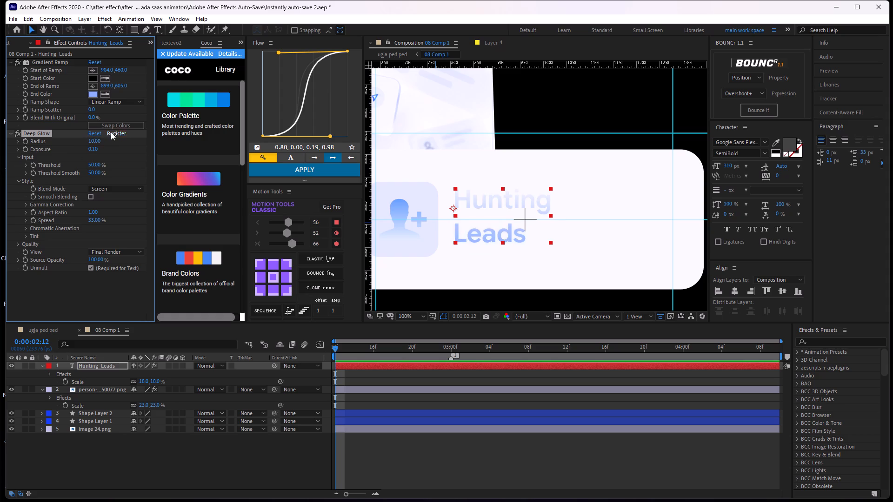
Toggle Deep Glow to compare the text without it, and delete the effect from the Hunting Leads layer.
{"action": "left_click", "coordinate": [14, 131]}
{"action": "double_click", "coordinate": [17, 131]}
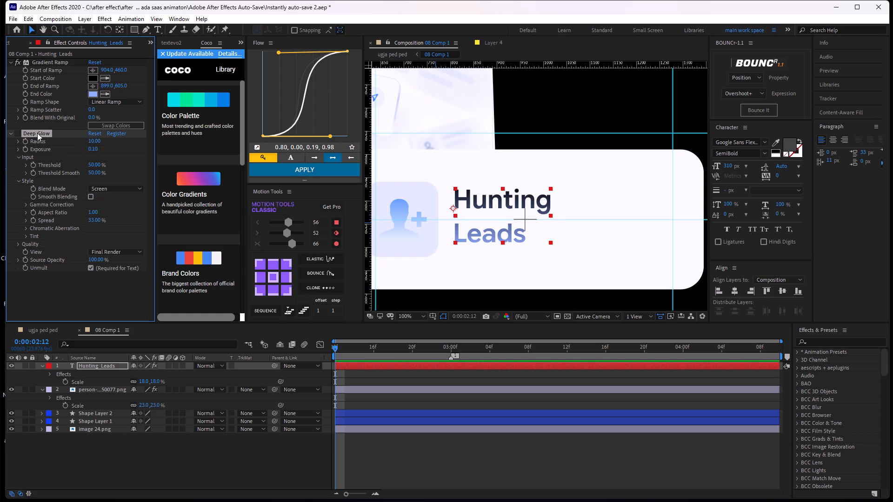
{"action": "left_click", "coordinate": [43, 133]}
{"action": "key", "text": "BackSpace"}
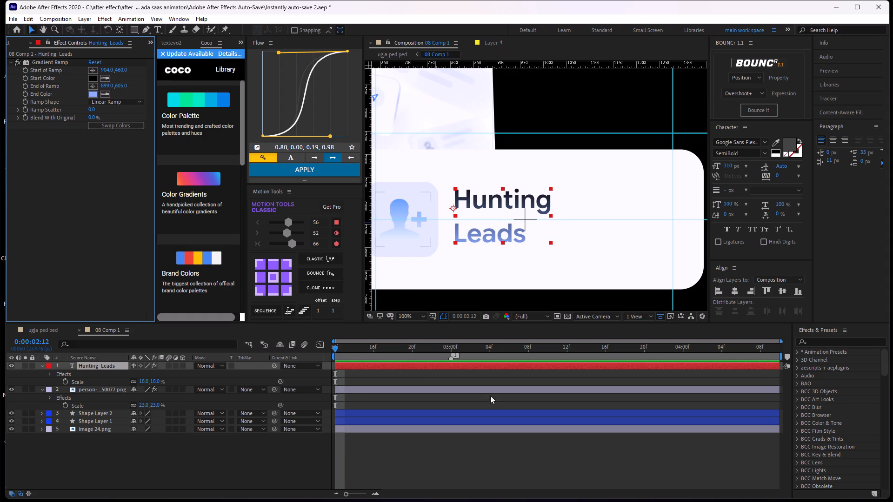
Apply the Glow effect to the Hunting Leads text and set its intensity to 0.7.
{"action": "key", "text": "ctrl+space"}
{"action": "type", "text": "glow"}
{"action": "key", "text": "Return"}
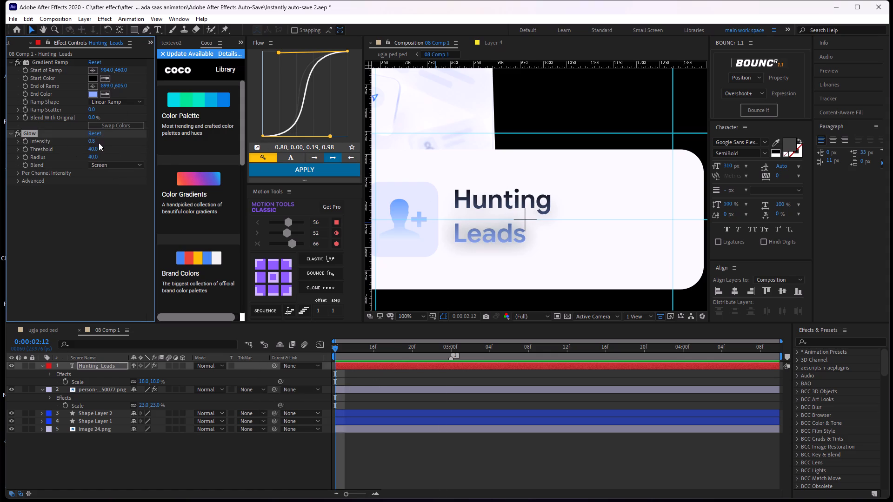
{"action": "left_click_drag", "start_coordinate": [93, 143], "coordinate": [40, 146]}
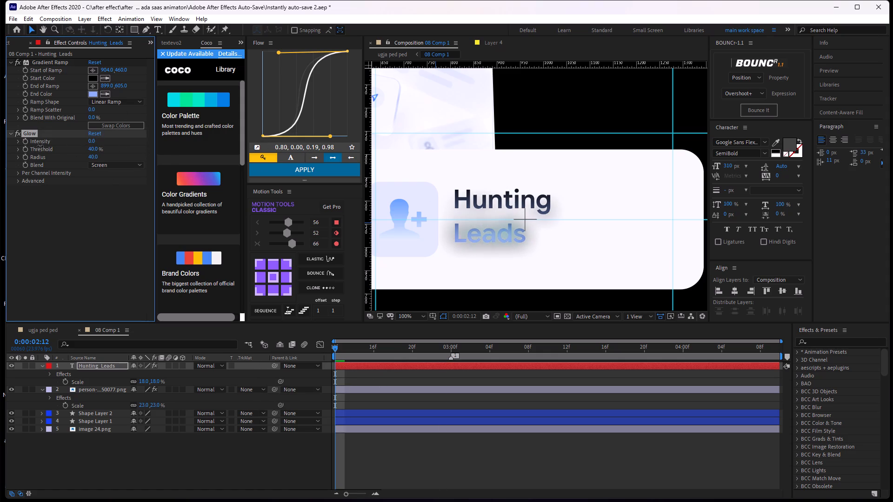
{"action": "left_click_drag", "start_coordinate": [40, 146], "coordinate": [55, 149]}
{"action": "left_click_drag", "start_coordinate": [91, 141], "coordinate": [86, 119]}
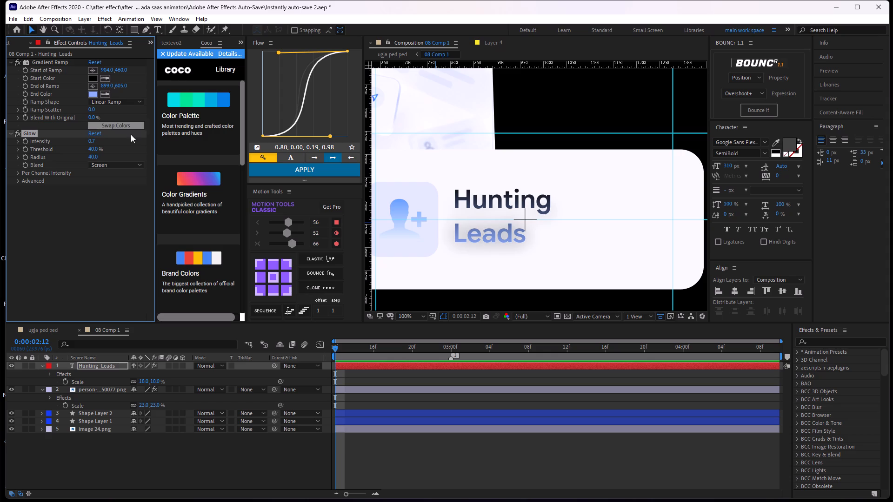
Try the Darken blend mode on the text's Glow effect and settle on Add.
{"action": "left_click", "coordinate": [96, 165]}
{"action": "left_click", "coordinate": [120, 224]}
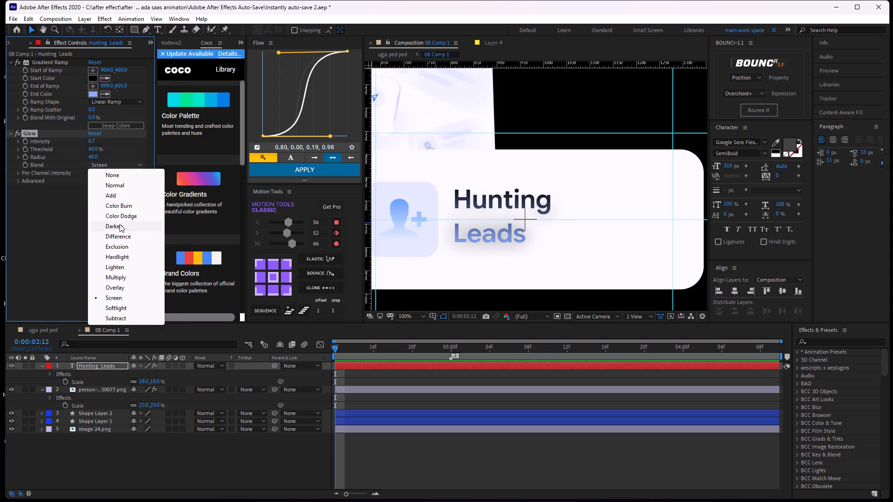
{"action": "left_click", "coordinate": [100, 163]}
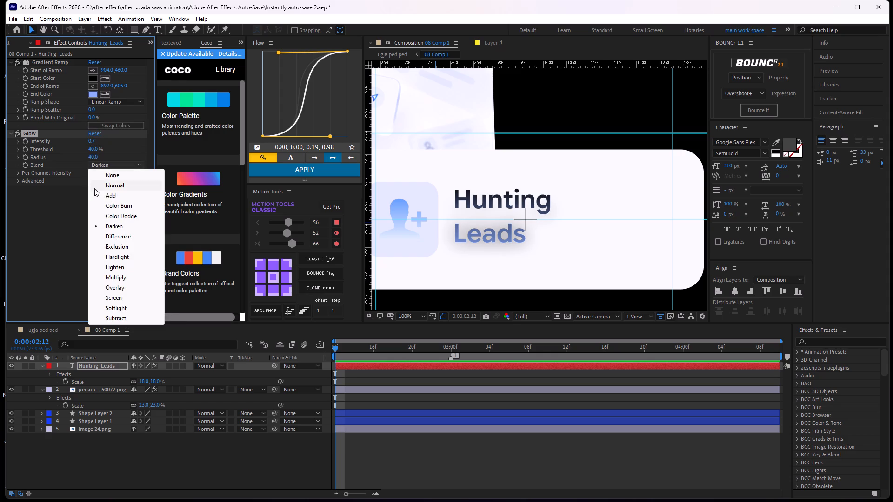
{"action": "left_click", "coordinate": [109, 196]}
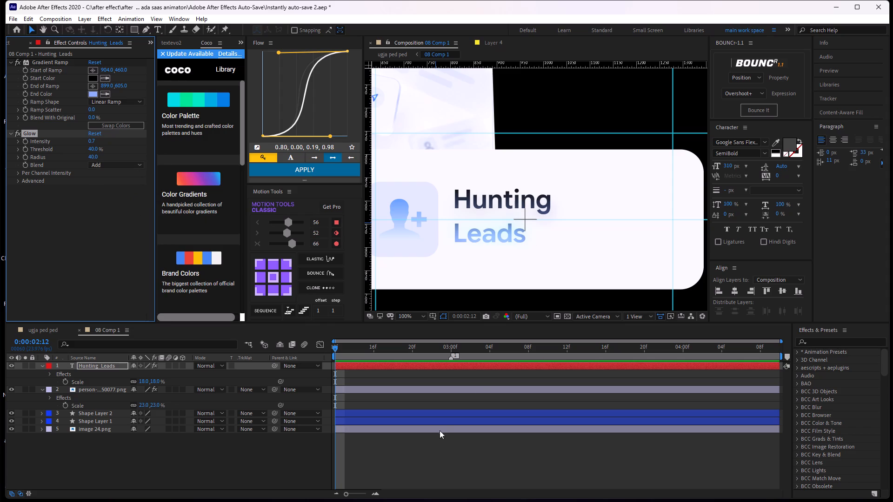
Deselect the text layer and examine its glow on the card, both from a distance and close up.
{"action": "left_click", "coordinate": [427, 451]}
{"action": "scroll", "coordinate": [493, 222], "scroll_direction": "down", "scroll_amount": 1}
{"action": "middle_click_drag", "start_coordinate": [521, 227], "coordinate": [496, 225]}
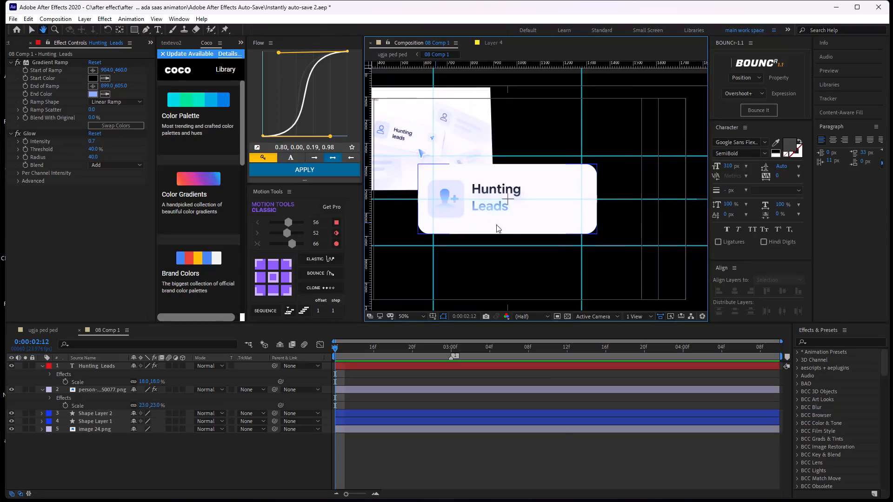
{"action": "middle_click_drag", "start_coordinate": [496, 225], "coordinate": [496, 222]}
{"action": "left_click", "coordinate": [475, 449]}
{"action": "middle_click", "coordinate": [490, 192]}
{"action": "scroll", "coordinate": [500, 186], "scroll_direction": "up", "scroll_amount": 1}
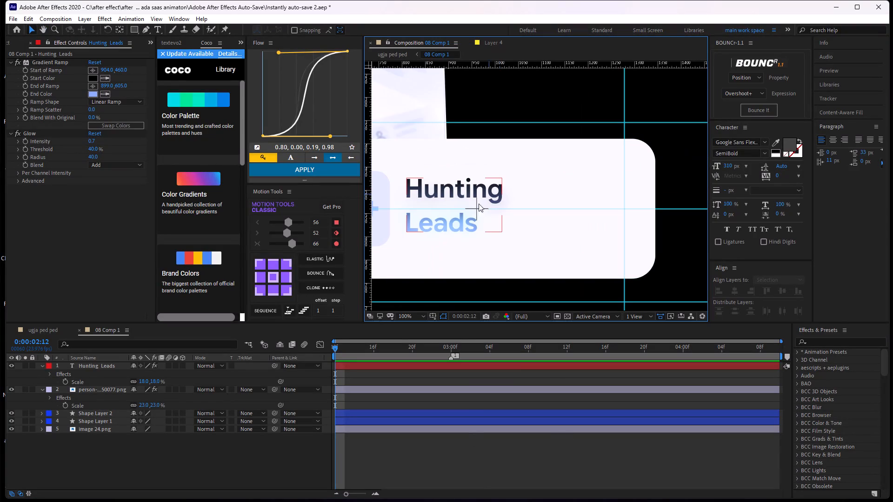
{"action": "middle_click_drag", "start_coordinate": [461, 209], "coordinate": [500, 206]}
Set the Glow's intensity to 0.7 and raise its per-channel Blue intensity to 1.79.
{"action": "left_click", "coordinate": [82, 198]}
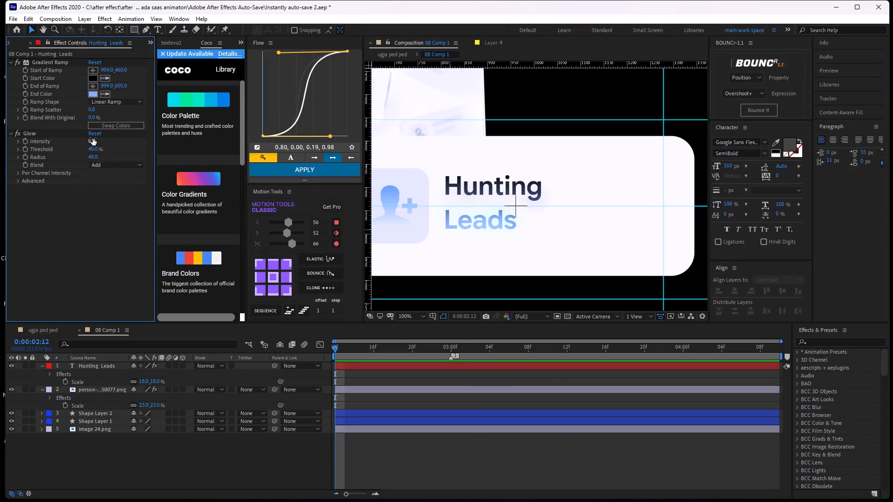
{"action": "left_click_drag", "start_coordinate": [92, 139], "coordinate": [70, 152]}
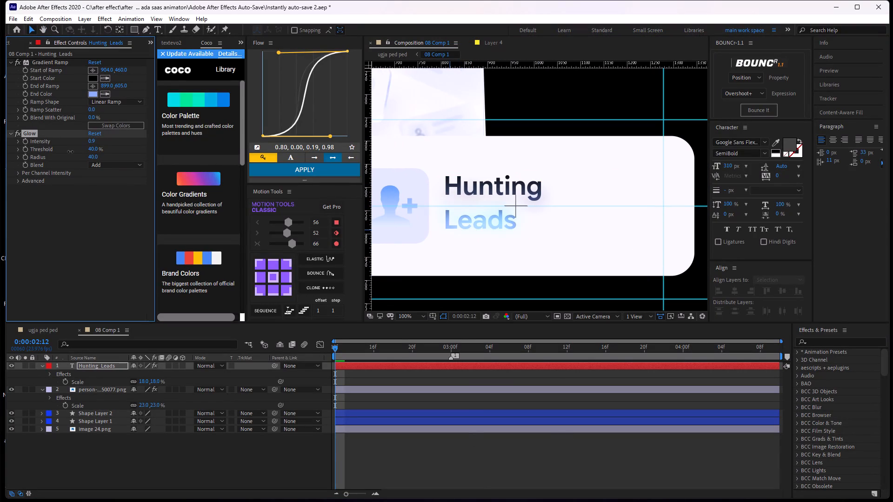
{"action": "left_click_drag", "start_coordinate": [70, 152], "coordinate": [62, 152]}
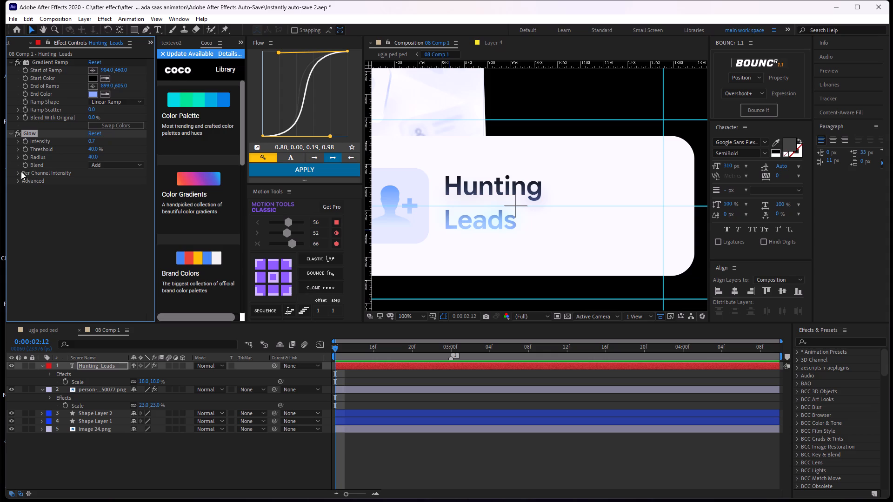
{"action": "left_click", "coordinate": [17, 172]}
{"action": "left_click", "coordinate": [21, 205]}
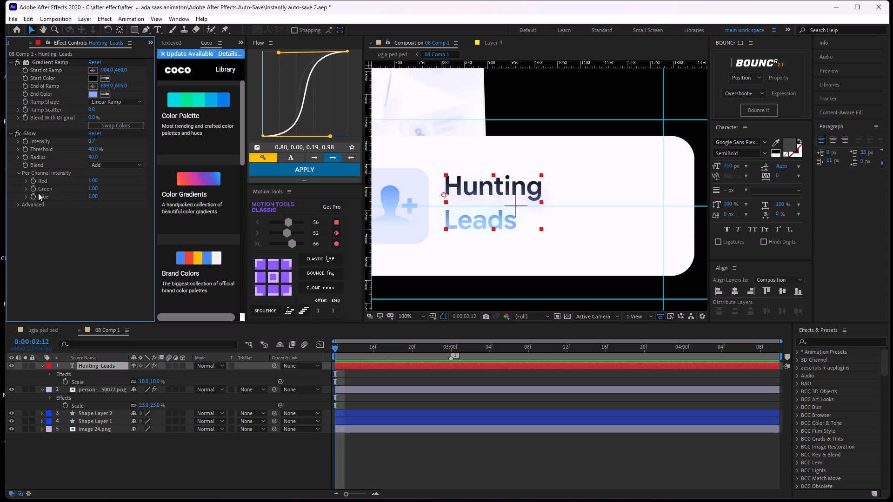
{"action": "left_click_drag", "start_coordinate": [92, 196], "coordinate": [151, 197]}
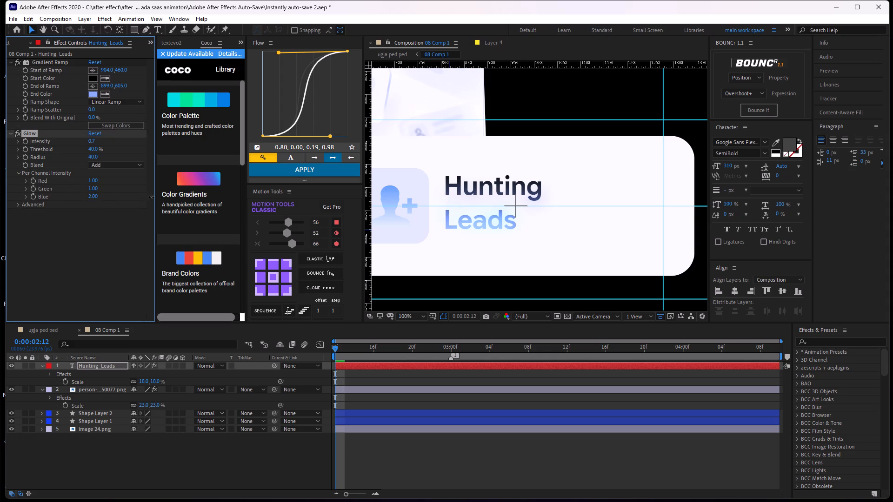
{"action": "left_click_drag", "start_coordinate": [151, 197], "coordinate": [144, 196]}
Deselect the layer and compare the glowing Hunting Leads card with the reference card and its cursor arrow.
{"action": "left_click", "coordinate": [455, 443]}
{"action": "scroll", "coordinate": [492, 224], "scroll_direction": "down", "scroll_amount": 1}
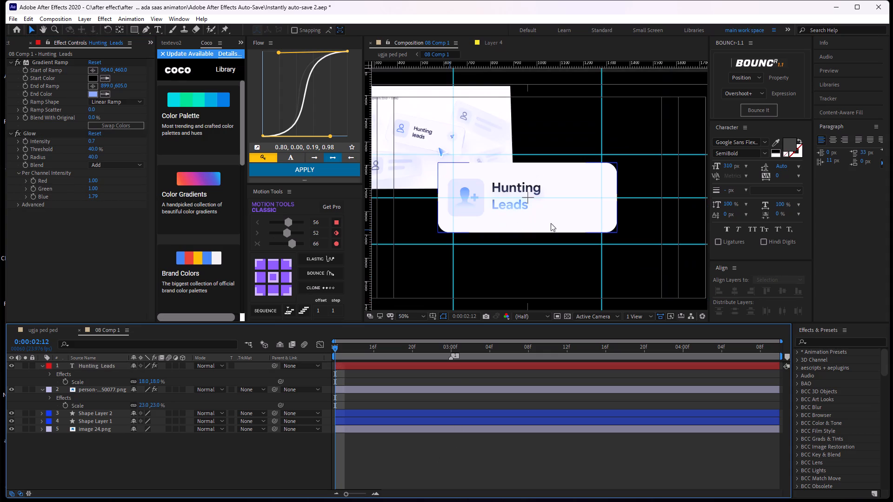
{"action": "middle_click_drag", "start_coordinate": [570, 220], "coordinate": [553, 210]}
{"action": "left_click", "coordinate": [487, 445]}
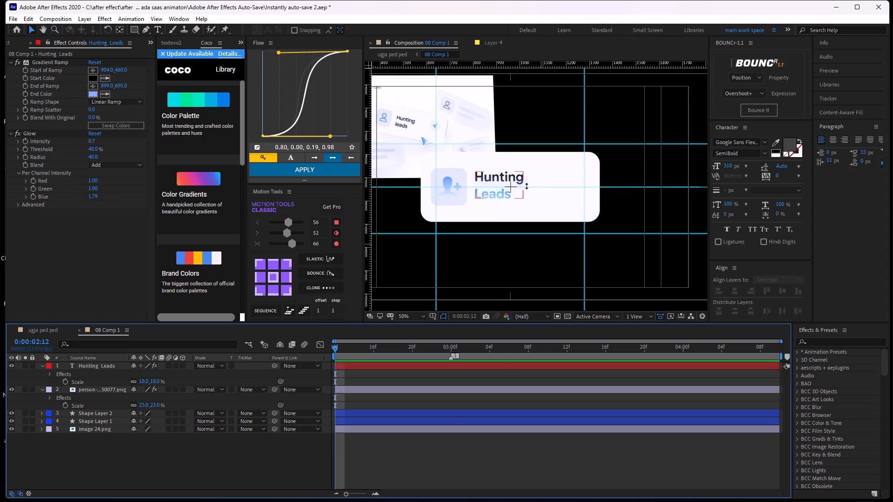
{"action": "scroll", "coordinate": [534, 192], "scroll_direction": "down", "scroll_amount": 1}
{"action": "scroll", "coordinate": [533, 210], "scroll_direction": "up", "scroll_amount": 1}
{"action": "middle_click_drag", "start_coordinate": [528, 215], "coordinate": [503, 228]}
{"action": "left_click", "coordinate": [420, 453]}
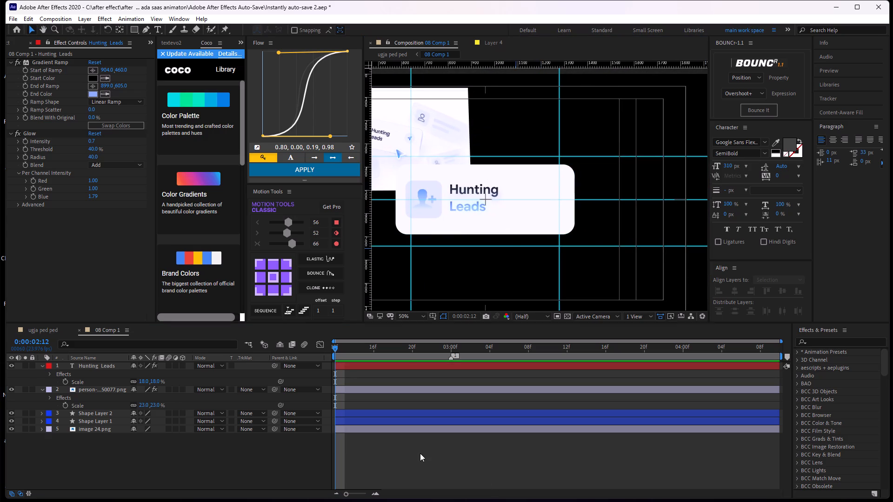
{"action": "left_click_drag", "start_coordinate": [334, 351], "coordinate": [321, 358]}
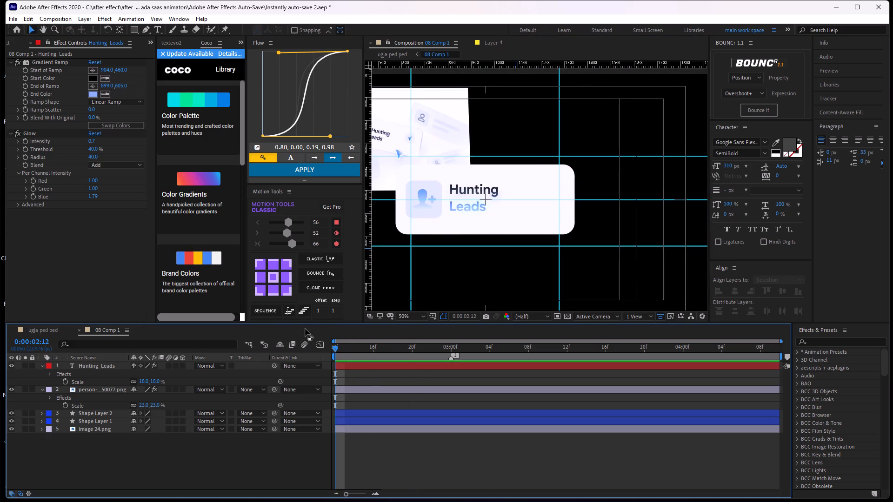
{"action": "middle_click_drag", "start_coordinate": [499, 209], "coordinate": [535, 218]}
{"action": "scroll", "coordinate": [501, 193], "scroll_direction": "up", "scroll_amount": 1}
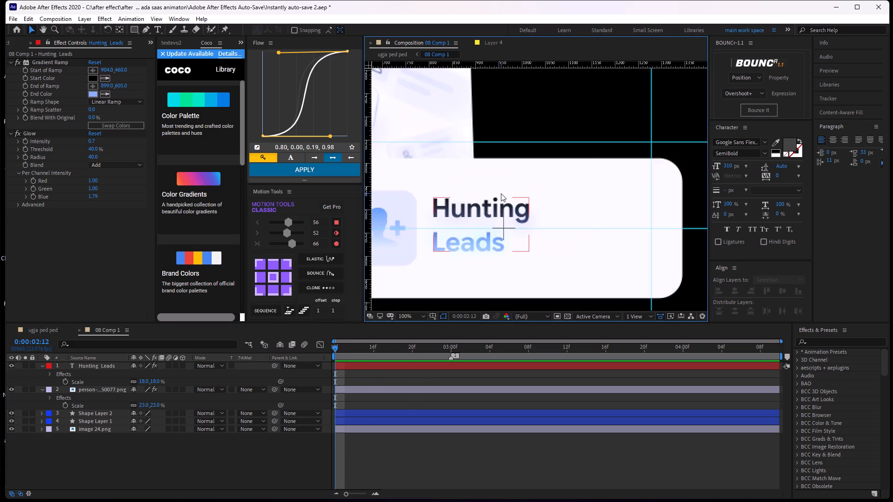
{"action": "middle_click_drag", "start_coordinate": [398, 164], "coordinate": [512, 218]}
{"action": "scroll", "coordinate": [445, 138], "scroll_direction": "up", "scroll_amount": 1}
{"action": "scroll", "coordinate": [443, 202], "scroll_direction": "down", "scroll_amount": 1}
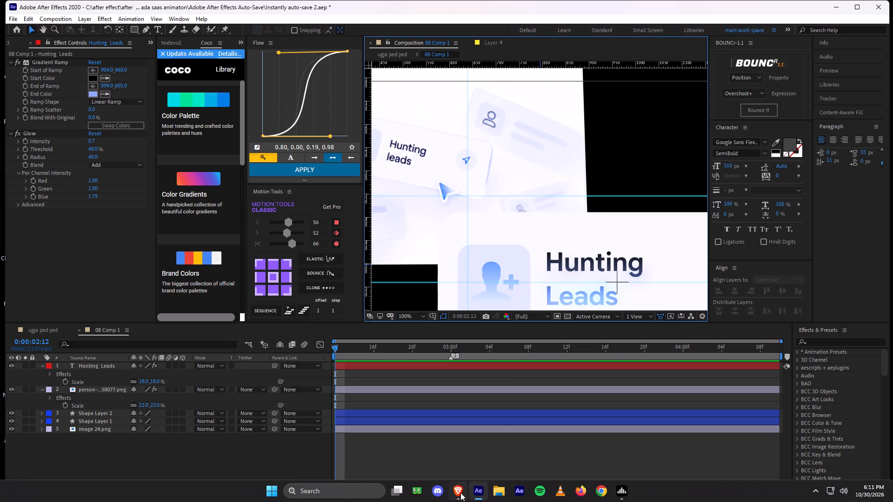
Switch to the Brave browser, close the Person add icon's download window and search icon-icons.com for "arrow".
{"action": "left_click", "coordinate": [462, 448]}
{"action": "left_click", "coordinate": [497, 0]}
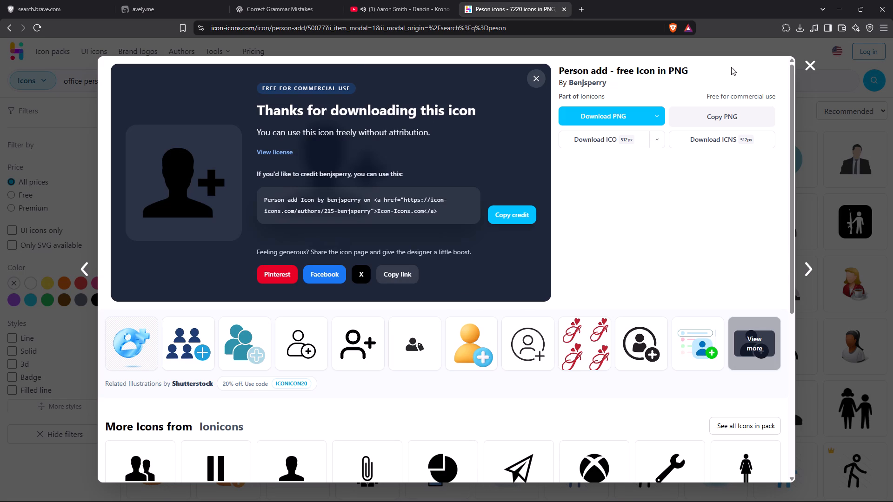
{"action": "left_click", "coordinate": [812, 63]}
{"action": "left_click_drag", "start_coordinate": [163, 65], "coordinate": [79, 75]}
{"action": "left_click_drag", "start_coordinate": [127, 88], "coordinate": [0, 76]}
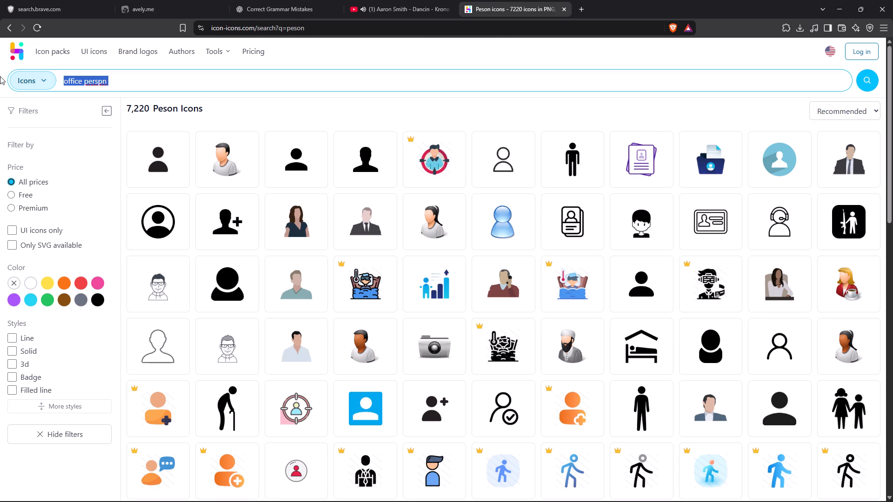
{"action": "left_click_drag", "start_coordinate": [0, 76], "coordinate": [0, 76]}
{"action": "key", "text": "BackSpace"}
{"action": "type", "text": "arrow"}
{"action": "key", "text": "Return"}
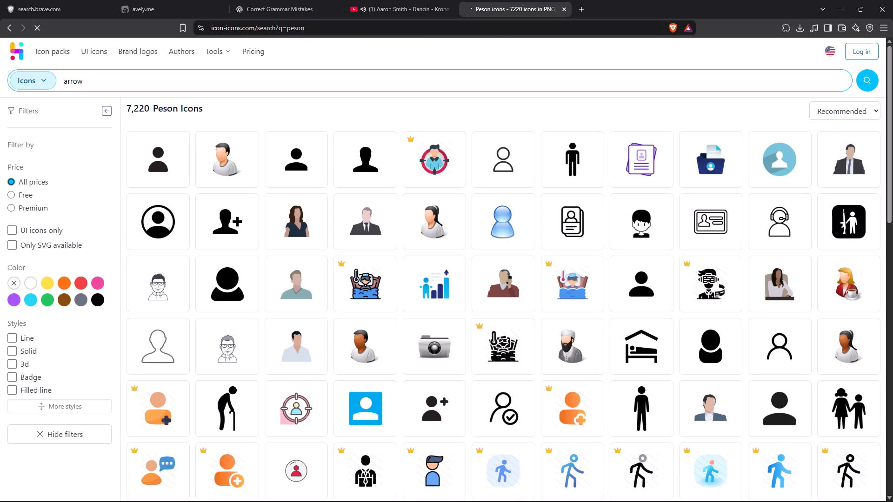
Run the "arrow" icon search and look through the results for a cursor-style arrow.
{"action": "key", "text": "Return"}
{"action": "left_click", "coordinate": [866, 90]}
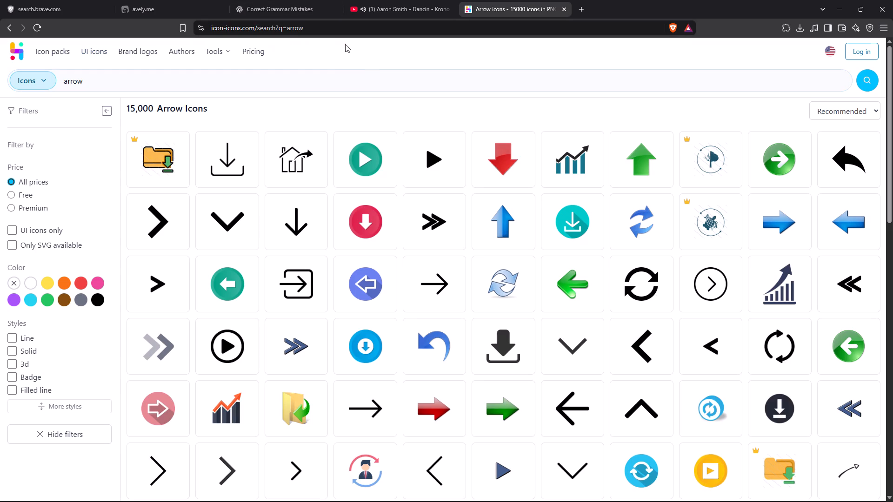
{"action": "scroll", "coordinate": [413, 337], "scroll_direction": "down", "scroll_amount": 2}
{"action": "scroll", "coordinate": [547, 387], "scroll_direction": "down", "scroll_amount": 2}
{"action": "scroll", "coordinate": [693, 277], "scroll_direction": "down", "scroll_amount": 2}
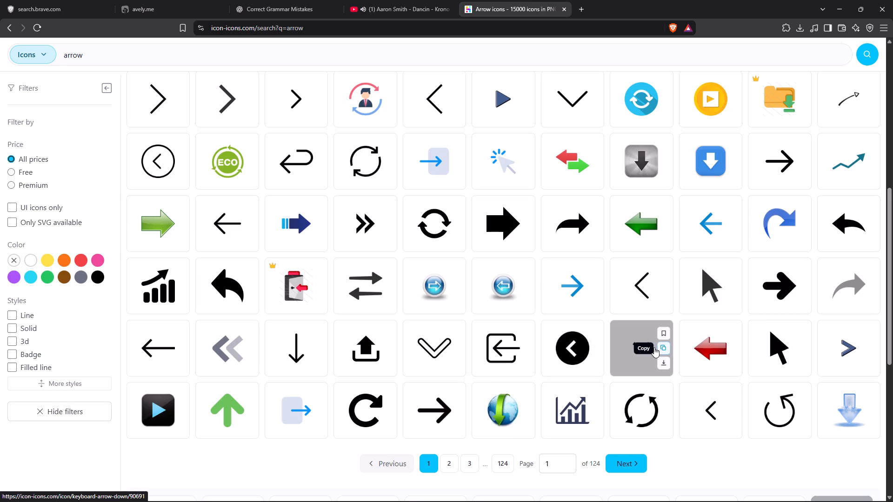
{"action": "scroll", "coordinate": [634, 341], "scroll_direction": "up", "scroll_amount": 3}
{"action": "scroll", "coordinate": [567, 286], "scroll_direction": "up", "scroll_amount": 5}
{"action": "scroll", "coordinate": [568, 285], "scroll_direction": "down", "scroll_amount": 1}
{"action": "scroll", "coordinate": [653, 241], "scroll_direction": "up", "scroll_amount": 3}
{"action": "scroll", "coordinate": [653, 241], "scroll_direction": "down", "scroll_amount": 1}
{"action": "scroll", "coordinate": [653, 241], "scroll_direction": "up", "scroll_amount": 4}
{"action": "scroll", "coordinate": [653, 241], "scroll_direction": "down", "scroll_amount": 3}
{"action": "scroll", "coordinate": [653, 240], "scroll_direction": "up", "scroll_amount": 1}
{"action": "scroll", "coordinate": [653, 240], "scroll_direction": "down", "scroll_amount": 1}
{"action": "scroll", "coordinate": [653, 240], "scroll_direction": "up", "scroll_amount": 2}
{"action": "scroll", "coordinate": [653, 240], "scroll_direction": "down", "scroll_amount": 1}
{"action": "scroll", "coordinate": [654, 200], "scroll_direction": "up", "scroll_amount": 2}
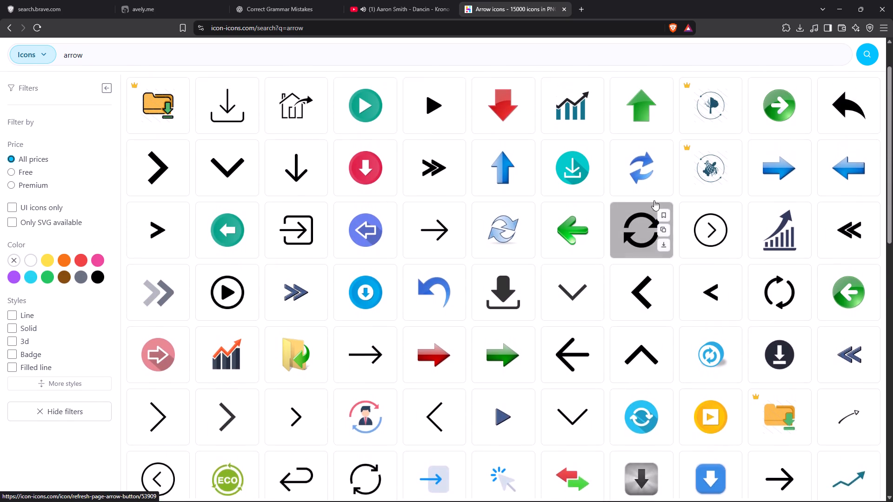
{"action": "scroll", "coordinate": [654, 200], "scroll_direction": "up", "scroll_amount": 2}
{"action": "scroll", "coordinate": [492, 148], "scroll_direction": "up", "scroll_amount": 2}
{"action": "scroll", "coordinate": [393, 126], "scroll_direction": "up", "scroll_amount": 1}
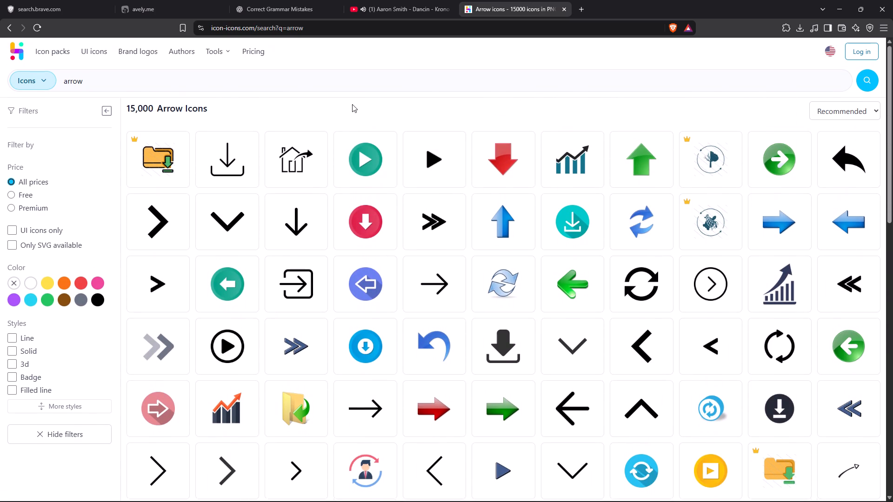
Search the icon site for "coursor", and replace that query with "cursr".
{"action": "left_click_drag", "start_coordinate": [128, 84], "coordinate": [44, 100]}
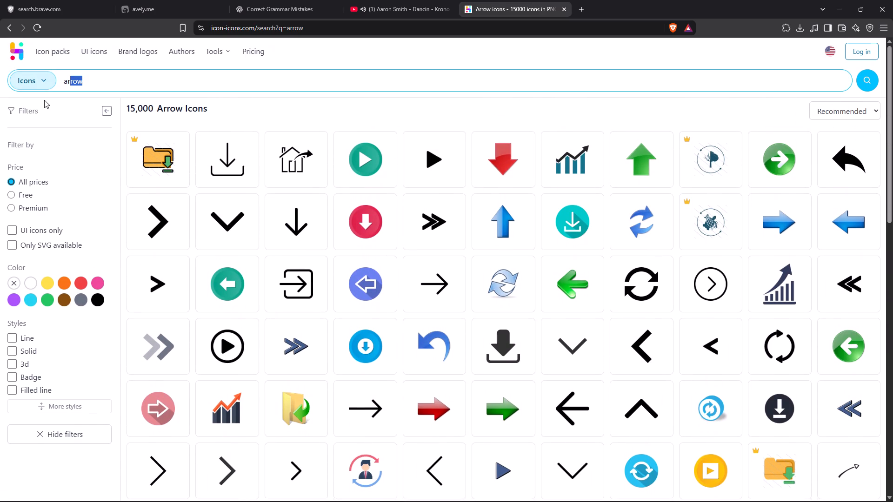
{"action": "key", "text": "BackSpace"}
{"action": "type", "text": "coursor"}
{"action": "key", "text": "Return"}
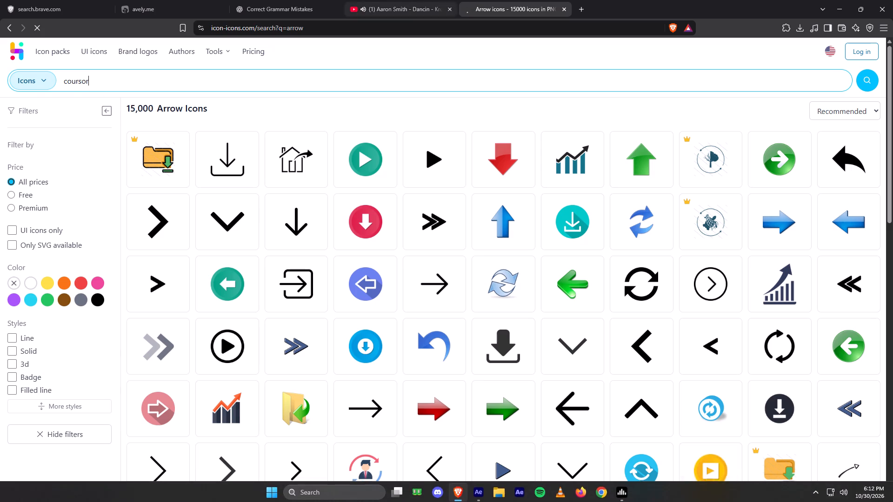
{"action": "left_click_drag", "start_coordinate": [96, 82], "coordinate": [63, 91]}
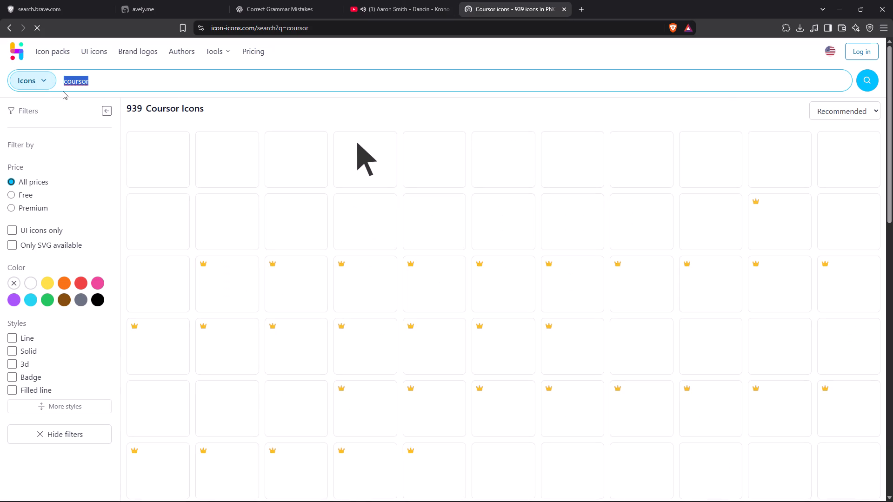
{"action": "key", "text": "BackSpace"}
{"action": "type", "text": "cursr"}
{"action": "key", "text": "Return"}
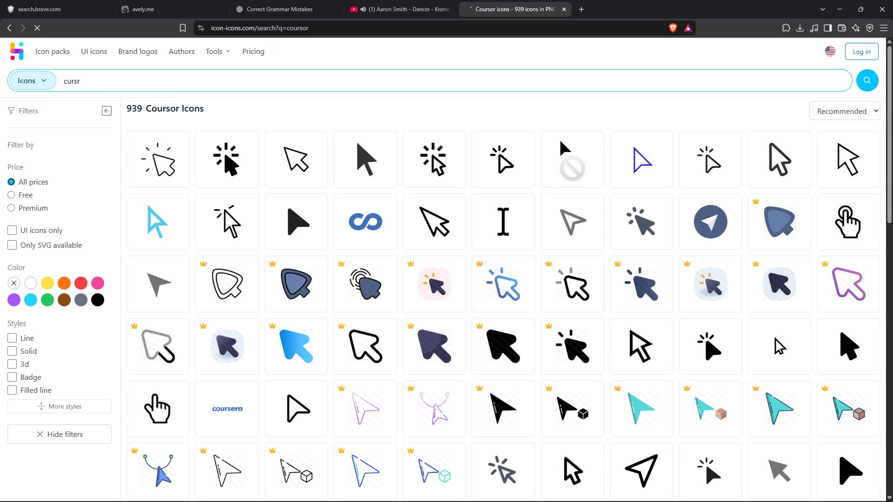
{"action": "key", "text": "BackSpace"}
{"action": "key", "text": "BackSpace"}
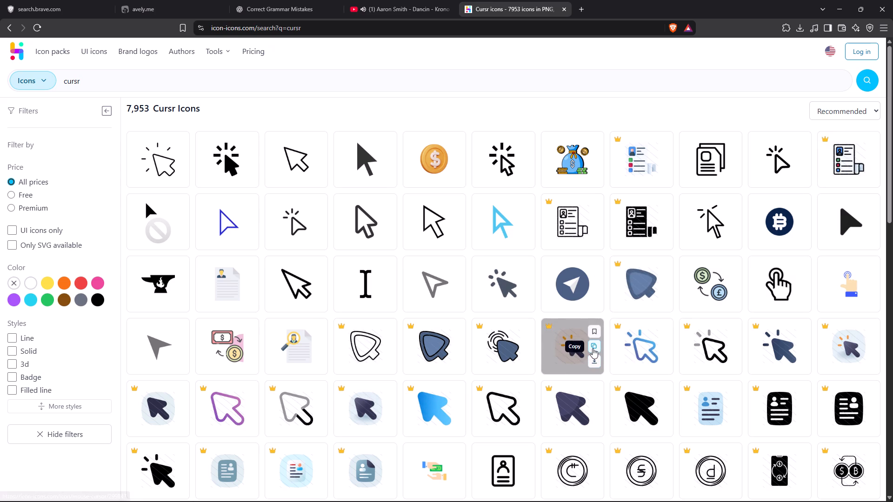
Download Microsoft's "Cursor filled" icon as a PNG into the "after 2 second" folder.
{"action": "left_click", "coordinate": [849, 231]}
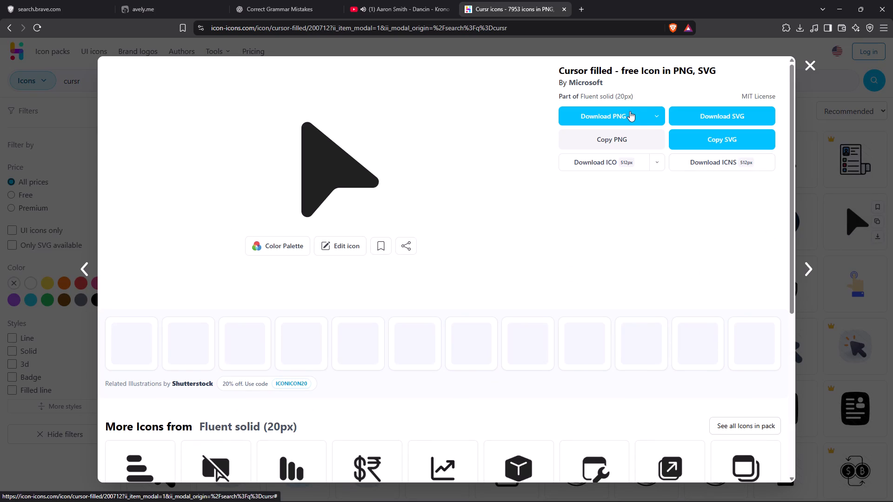
{"action": "left_click", "coordinate": [630, 111]}
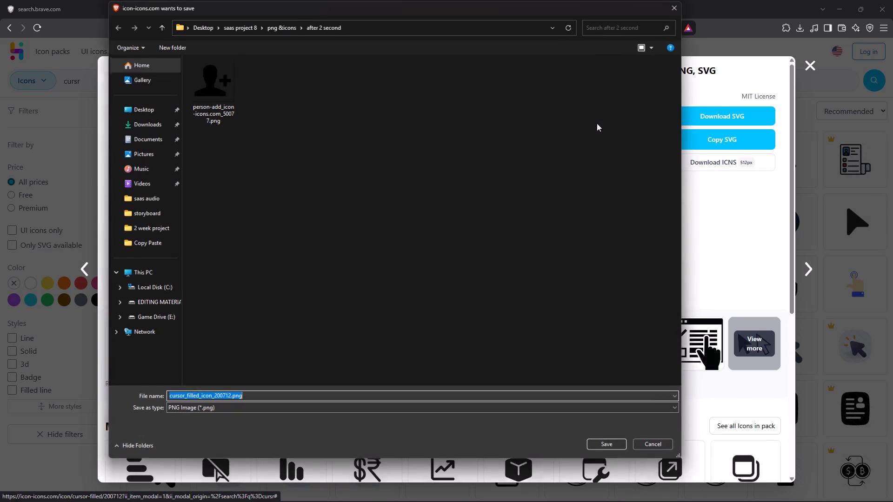
{"action": "left_click", "coordinate": [610, 446]}
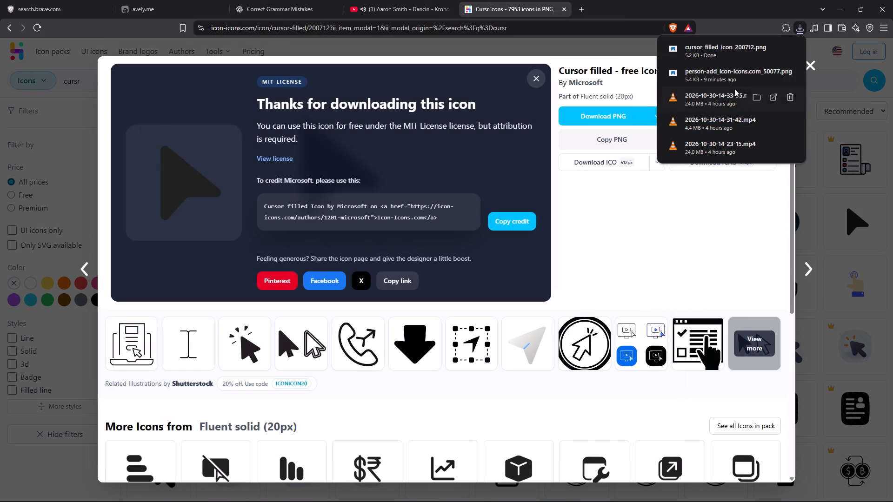
Bring the downloaded cursor_filled_icon_200712.png into After Effects as the top layer of 08 Comp 1.
{"action": "left_click_drag", "start_coordinate": [690, 58], "coordinate": [505, 498]}
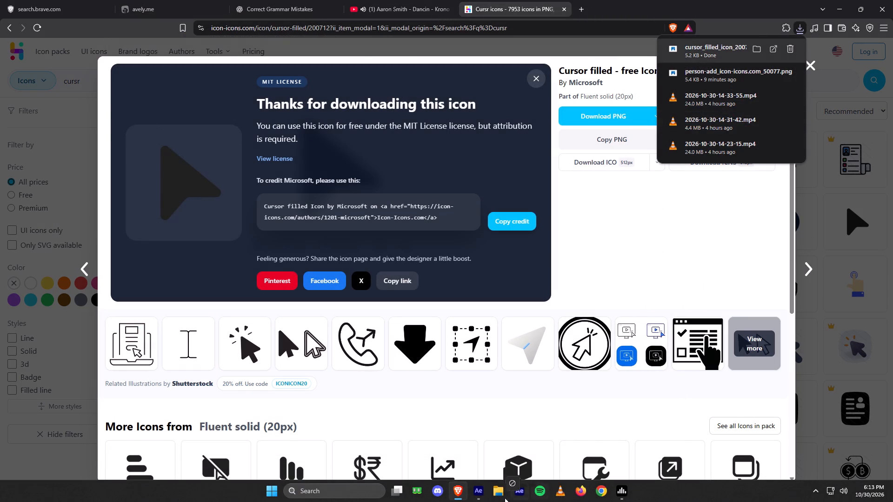
{"action": "left_click_drag", "start_coordinate": [505, 498], "coordinate": [173, 285]}
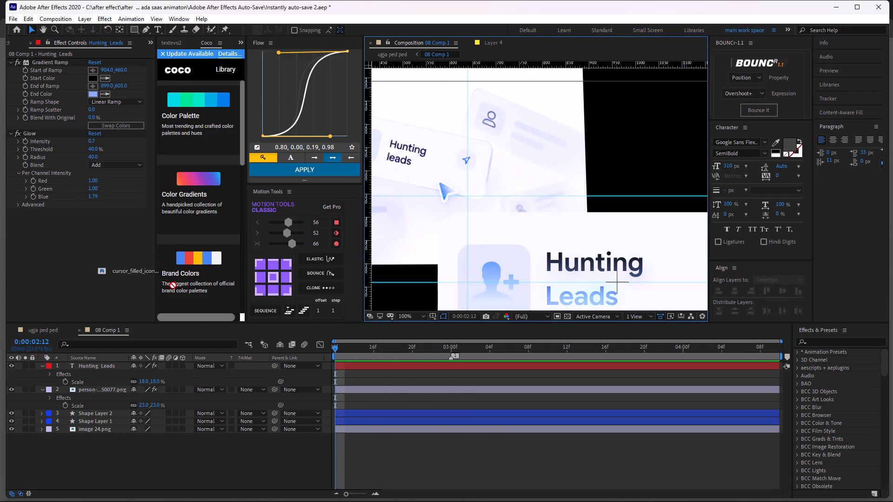
{"action": "left_click_drag", "start_coordinate": [173, 285], "coordinate": [382, 368]}
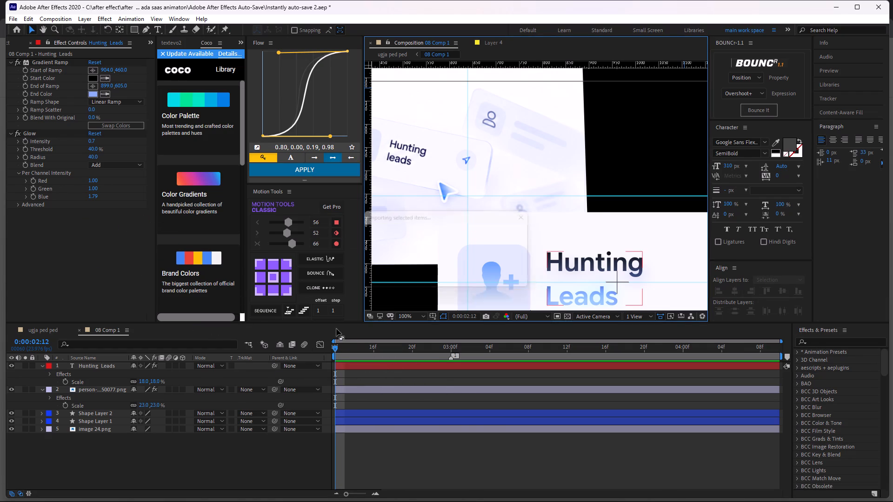
{"action": "scroll", "coordinate": [536, 220], "scroll_direction": "down", "scroll_amount": 1}
{"action": "scroll", "coordinate": [576, 210], "scroll_direction": "up", "scroll_amount": 1}
Flip the cursor icon layer horizontally and scale it down to 17%.
{"action": "left_click", "coordinate": [375, 364]}
{"action": "right_click", "coordinate": [375, 364]}
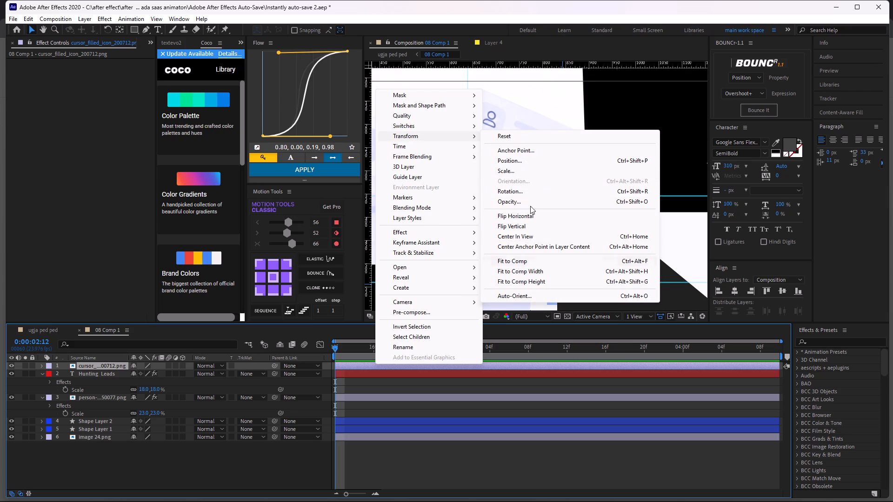
{"action": "left_click", "coordinate": [521, 219]}
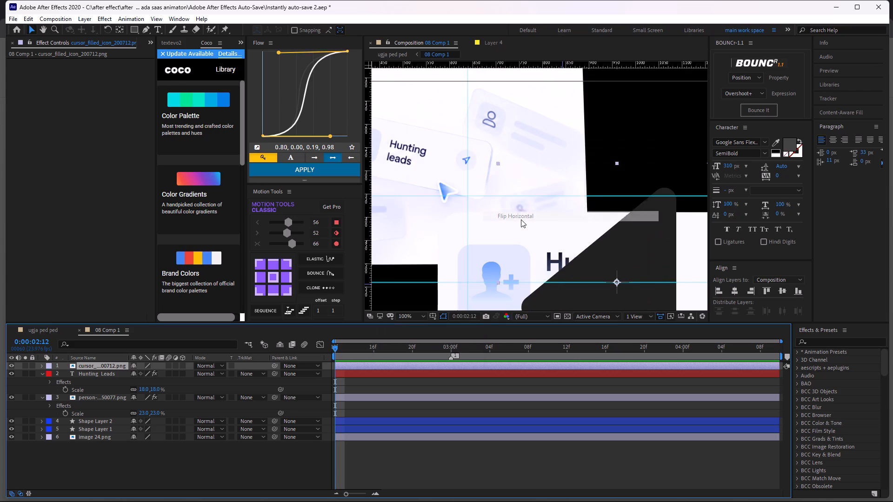
{"action": "middle_click_drag", "start_coordinate": [588, 205], "coordinate": [525, 132]}
{"action": "key", "text": "s"}
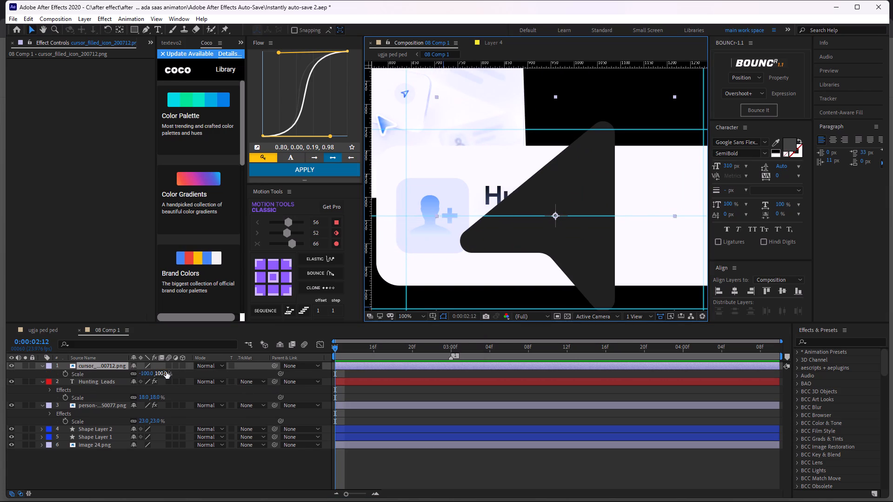
{"action": "left_click_drag", "start_coordinate": [166, 372], "coordinate": [136, 389]}
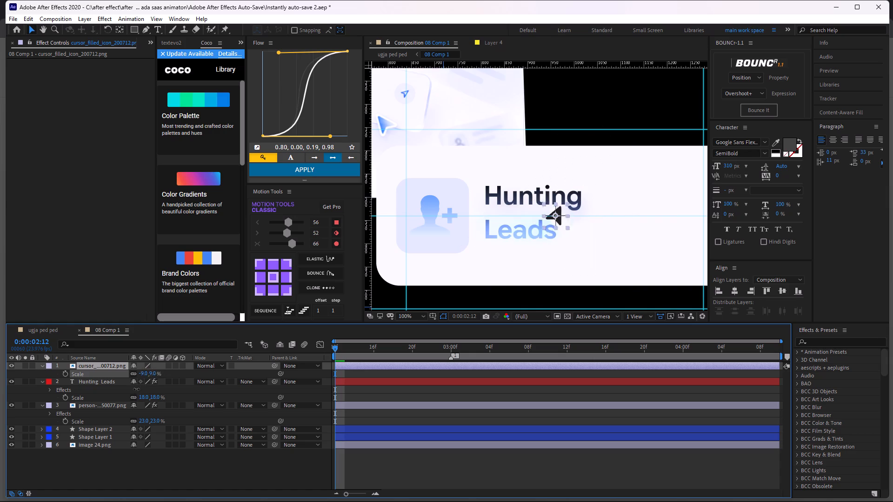
{"action": "left_click_drag", "start_coordinate": [136, 389], "coordinate": [145, 390]}
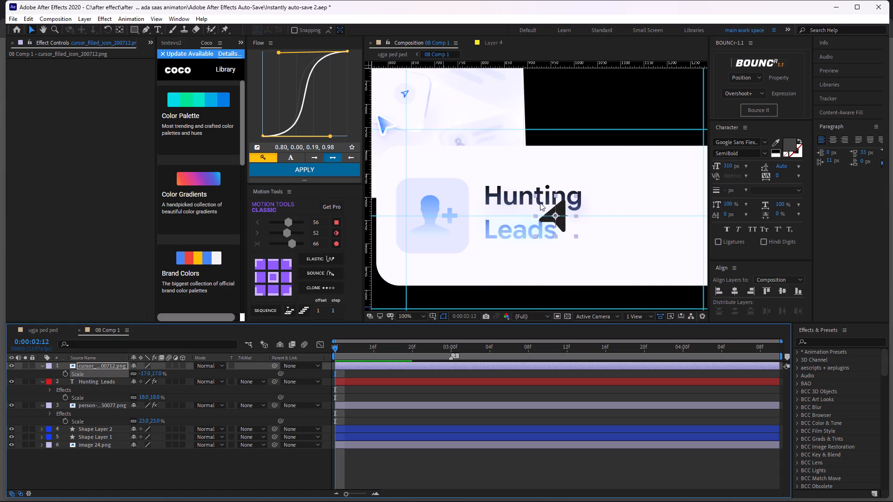
Move the cursor icon to the right part of the card, level with the word "Hunting", and deselect it.
{"action": "scroll", "coordinate": [574, 198], "scroll_direction": "up", "scroll_amount": 1}
{"action": "middle_click_drag", "start_coordinate": [592, 223], "coordinate": [559, 219]}
{"action": "left_click_drag", "start_coordinate": [539, 249], "coordinate": [613, 220]}
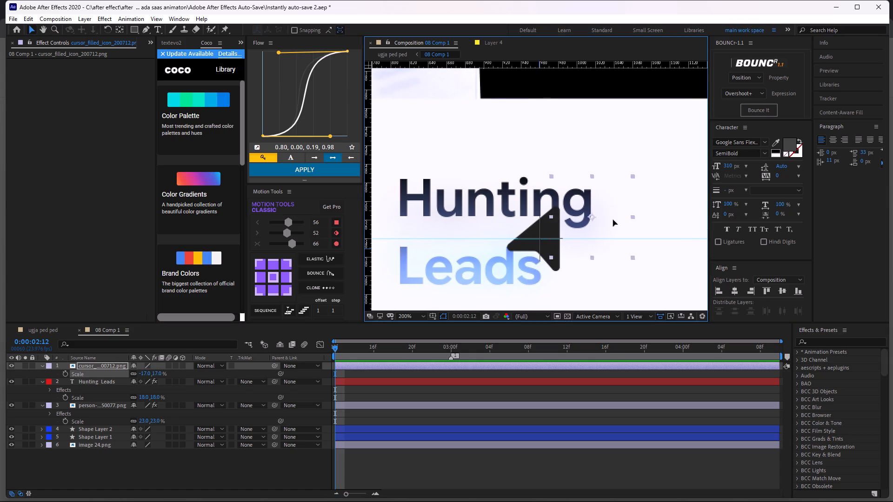
{"action": "left_click_drag", "start_coordinate": [613, 220], "coordinate": [652, 202]}
{"action": "middle_click_drag", "start_coordinate": [638, 207], "coordinate": [544, 238]}
{"action": "left_click_drag", "start_coordinate": [569, 218], "coordinate": [642, 207]}
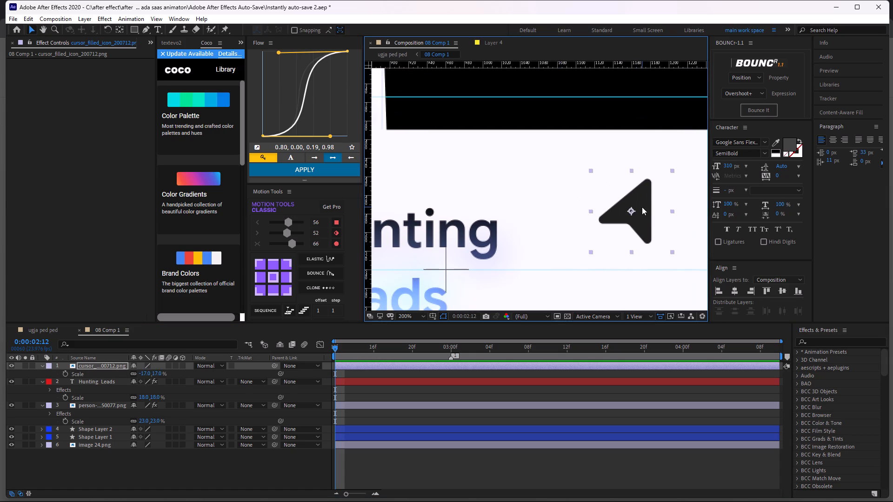
{"action": "middle_click_drag", "start_coordinate": [642, 207], "coordinate": [579, 228]}
{"action": "scroll", "coordinate": [569, 224], "scroll_direction": "down", "scroll_amount": 1}
{"action": "left_click_drag", "start_coordinate": [552, 217], "coordinate": [584, 233]}
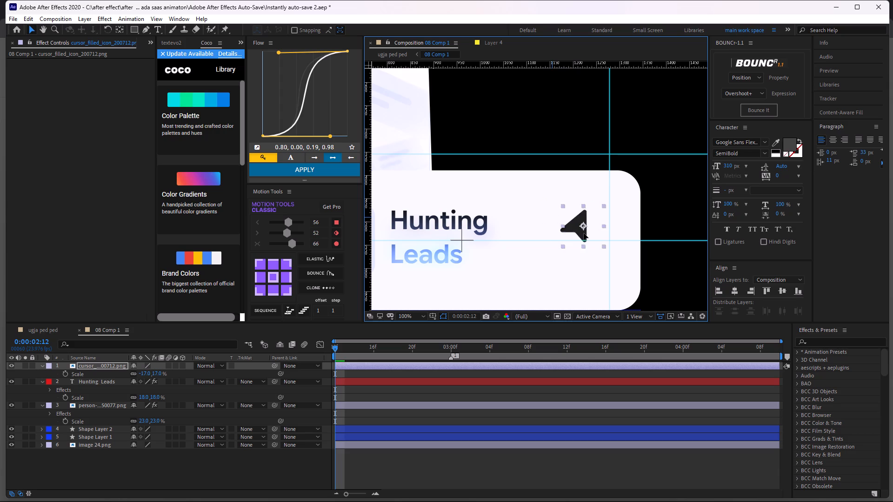
{"action": "left_click_drag", "start_coordinate": [584, 233], "coordinate": [584, 223]}
{"action": "scroll", "coordinate": [588, 264], "scroll_direction": "down", "scroll_amount": 1}
{"action": "left_click", "coordinate": [440, 478]}
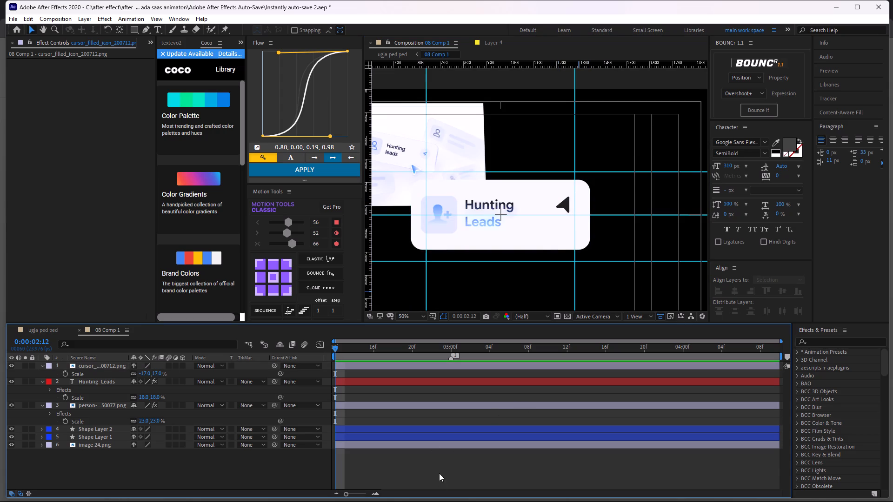
Reduce the cursor icon's scale to 9% and deselect the layer.
{"action": "left_click", "coordinate": [566, 208]}
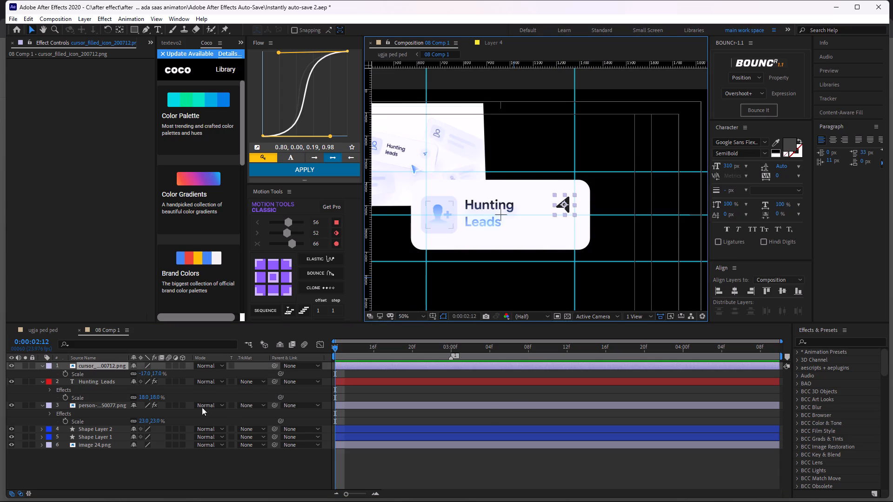
{"action": "key", "text": "s"}
{"action": "key", "text": "s"}
{"action": "key", "text": "s"}
{"action": "key", "text": "s"}
{"action": "key", "text": "s"}
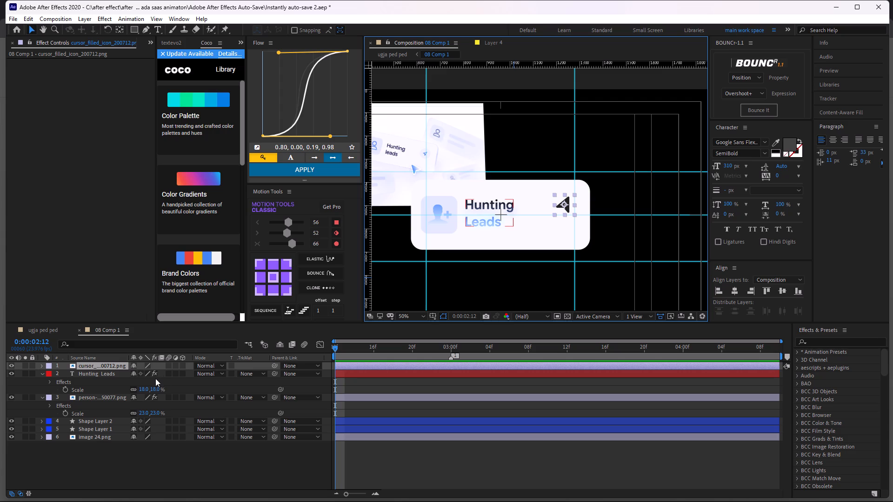
{"action": "key", "text": "s"}
{"action": "key", "text": "s"}
{"action": "key", "text": "s"}
{"action": "key", "text": "s"}
{"action": "key", "text": "s"}
{"action": "key", "text": "s"}
{"action": "key", "text": "s"}
{"action": "key", "text": "s"}
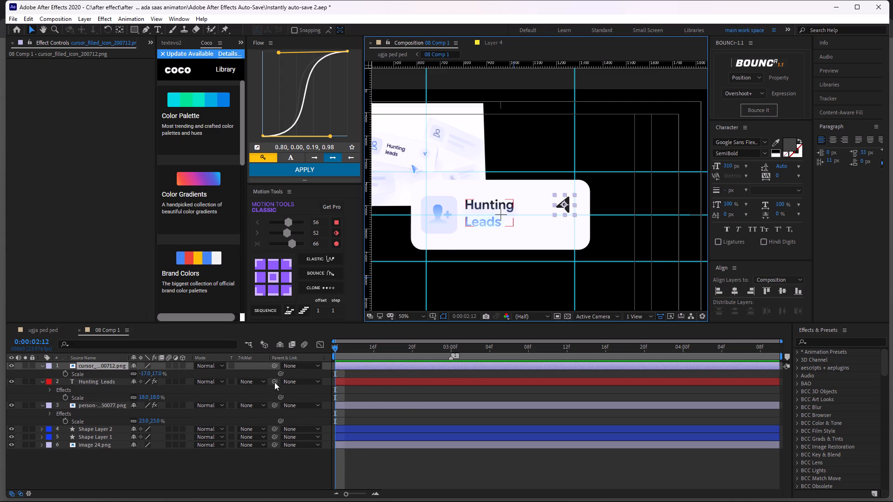
{"action": "left_click", "coordinate": [158, 371]}
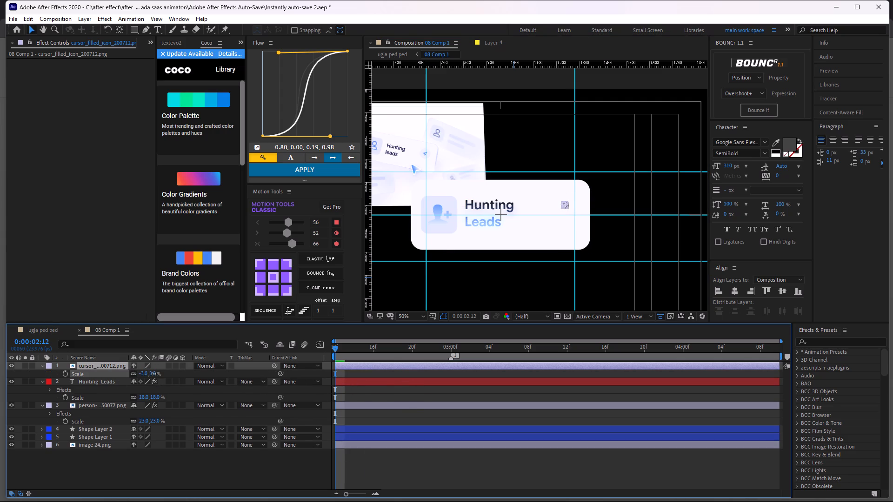
{"action": "scroll", "coordinate": [629, 190], "scroll_direction": "up", "scroll_amount": 1}
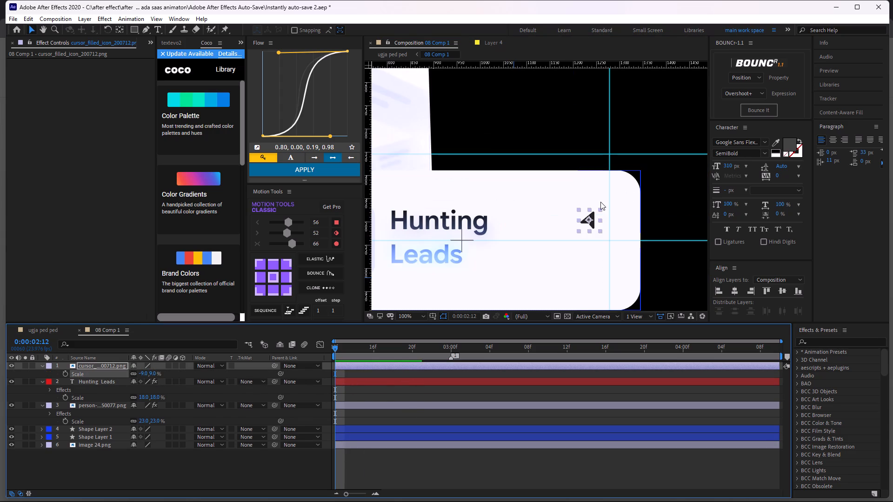
{"action": "middle_click_drag", "start_coordinate": [600, 202], "coordinate": [578, 194]}
{"action": "left_click_drag", "start_coordinate": [386, 476], "coordinate": [386, 476]}
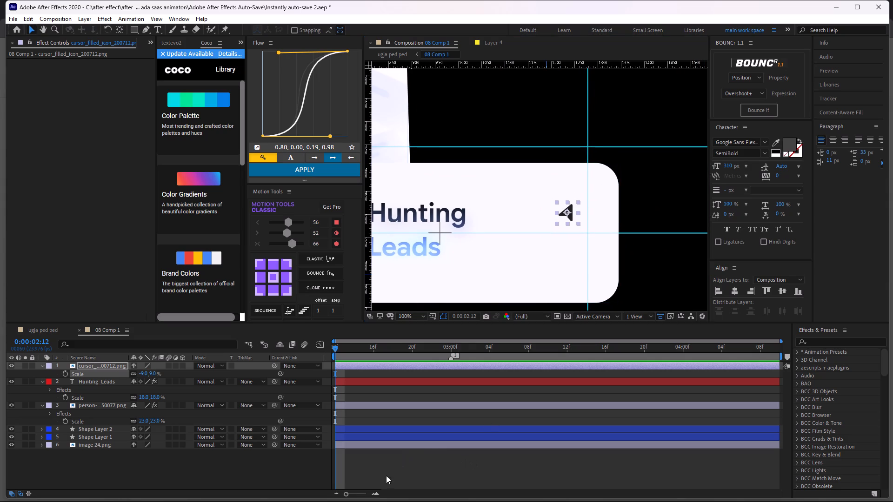
{"action": "left_click_drag", "start_coordinate": [386, 476], "coordinate": [386, 471]}
Draw a white circle with the Ellipse tool over the cursor icon near the card's upper-right corner.
{"action": "left_click", "coordinate": [133, 29]}
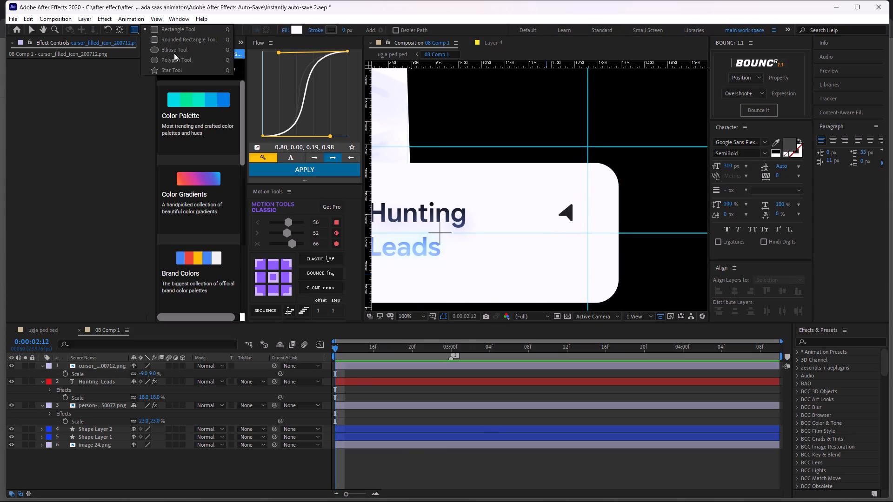
{"action": "left_click", "coordinate": [174, 54]}
{"action": "scroll", "coordinate": [516, 173], "scroll_direction": "up", "scroll_amount": 1}
{"action": "middle_click_drag", "start_coordinate": [658, 247], "coordinate": [540, 195]}
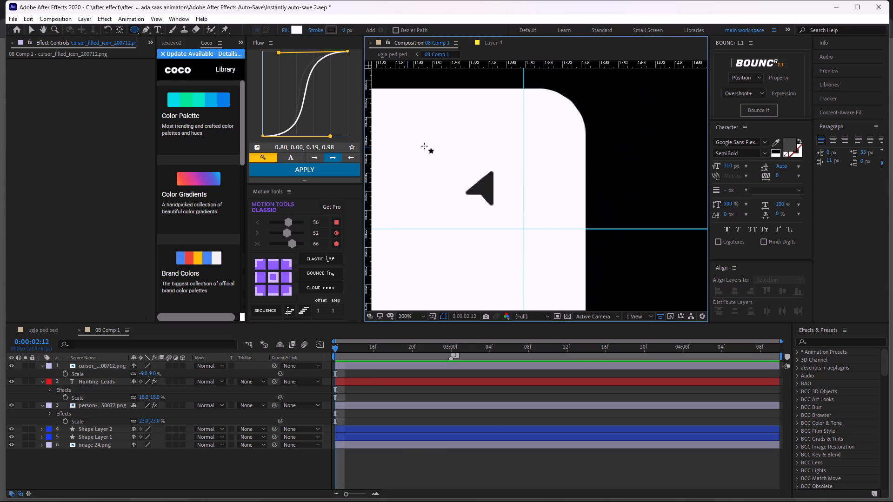
{"action": "left_click_drag", "start_coordinate": [455, 154], "coordinate": [501, 231]}
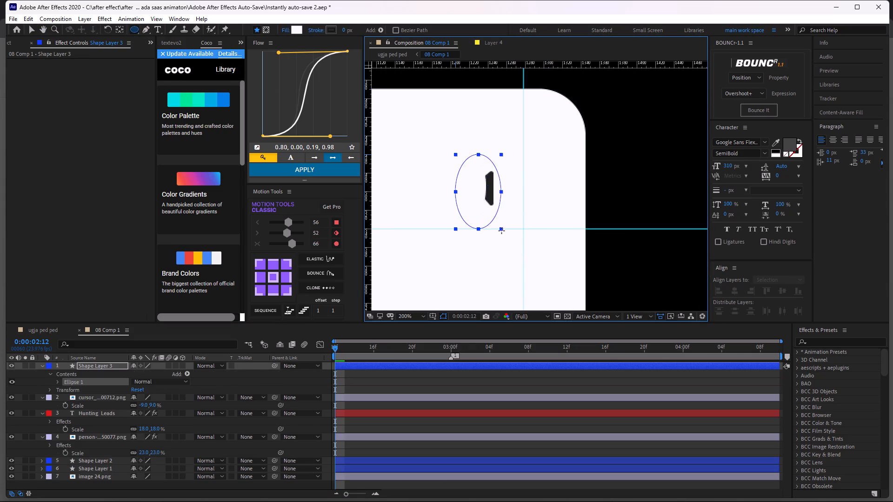
{"action": "left_click_drag", "start_coordinate": [501, 231], "coordinate": [515, 223]}
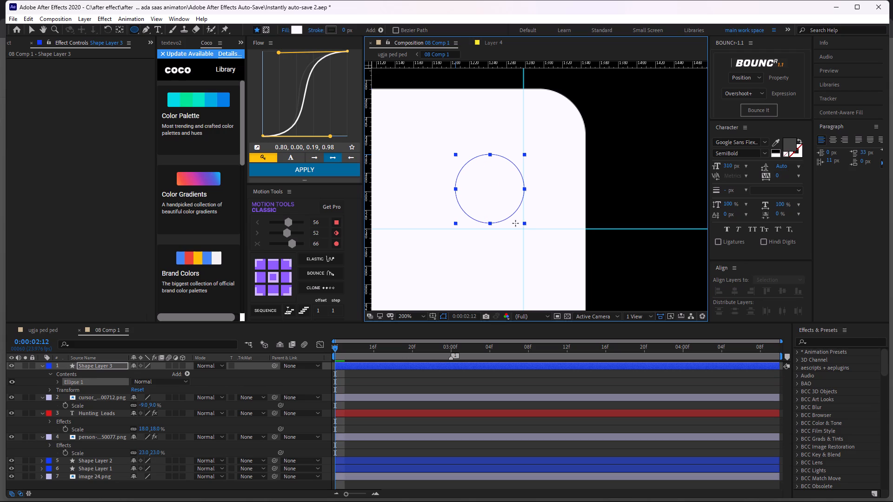
Finish the circle at about 80 px across and place its layer directly beneath the cursor icon layer.
{"action": "left_click_drag", "start_coordinate": [515, 223], "coordinate": [517, 227]}
{"action": "left_click", "coordinate": [459, 389]}
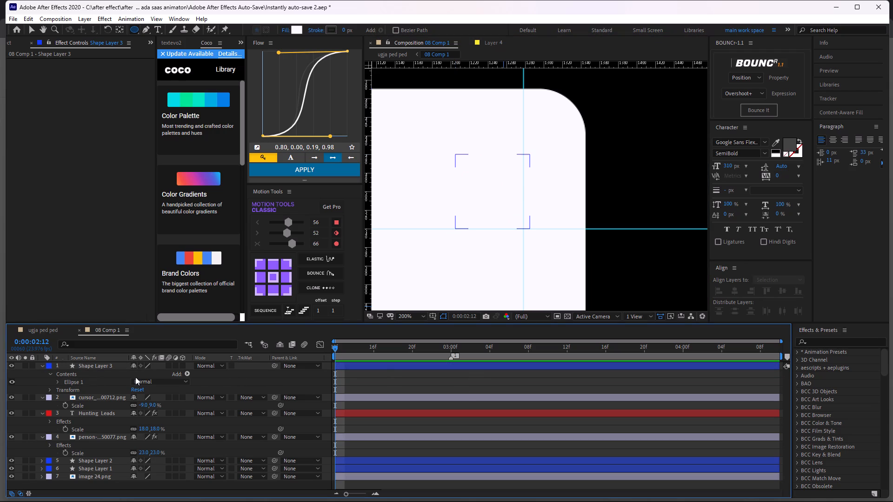
{"action": "left_click_drag", "start_coordinate": [98, 363], "coordinate": [102, 400]}
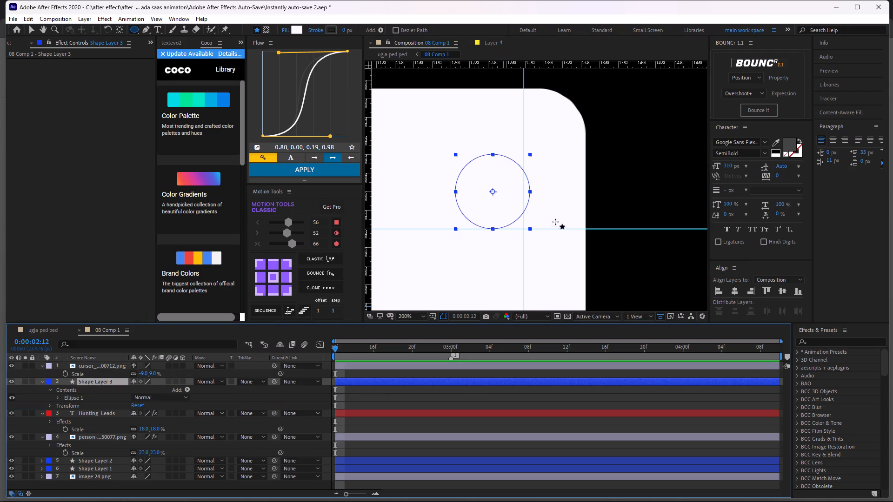
Nudge the circle and the cursor icon so that the arrow sits near the circle's centre, and deselect both.
{"action": "middle_click_drag", "start_coordinate": [502, 205], "coordinate": [531, 195]}
{"action": "scroll", "coordinate": [527, 196], "scroll_direction": "down", "scroll_amount": 1}
{"action": "middle_click_drag", "start_coordinate": [528, 192], "coordinate": [532, 191]}
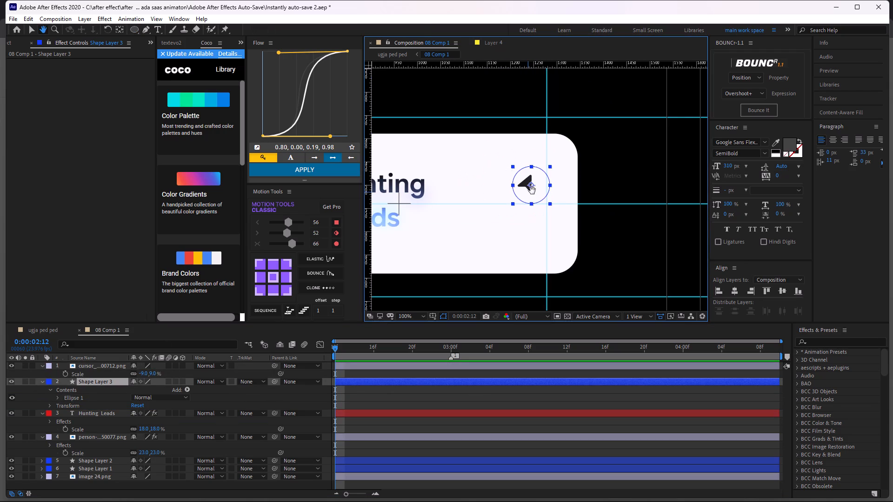
{"action": "middle_click_drag", "start_coordinate": [532, 191], "coordinate": [557, 189]}
{"action": "scroll", "coordinate": [557, 189], "scroll_direction": "up", "scroll_amount": 1}
{"action": "scroll", "coordinate": [557, 189], "scroll_direction": "down", "scroll_amount": 1}
{"action": "middle_click_drag", "start_coordinate": [496, 198], "coordinate": [586, 215]}
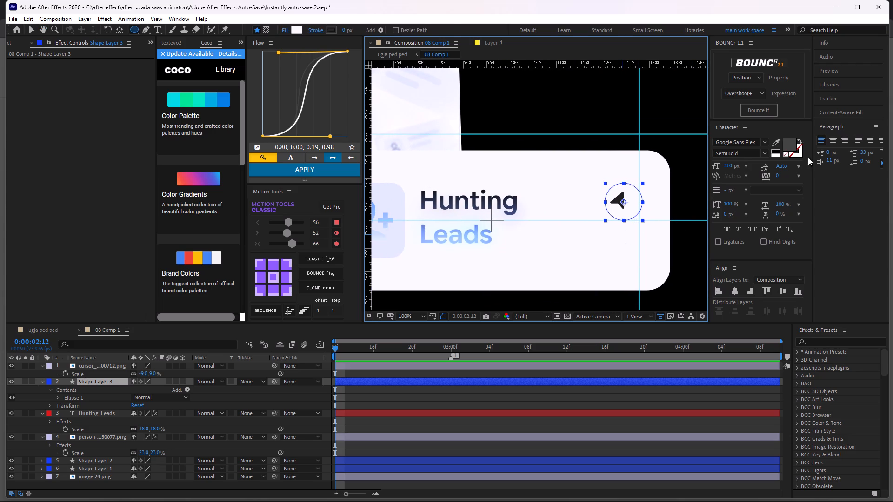
{"action": "key", "text": "v"}
{"action": "left_click", "coordinate": [629, 208]}
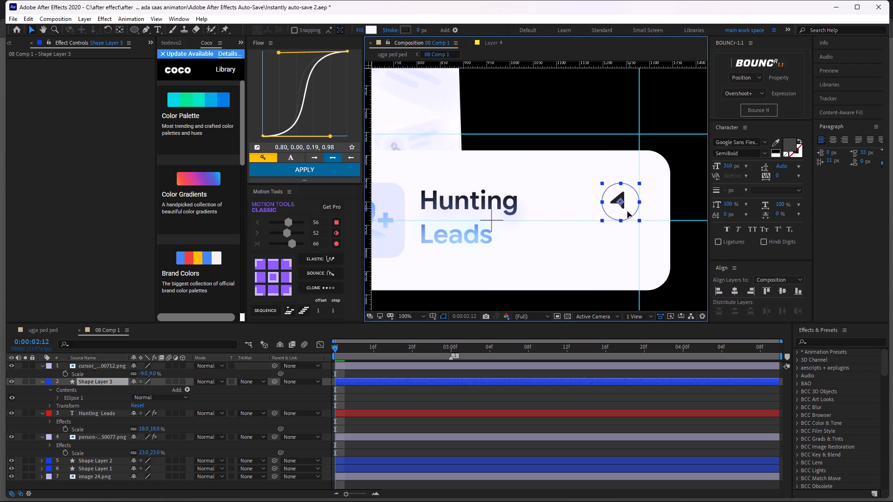
{"action": "left_click", "coordinate": [470, 367]}
{"action": "left_click_drag", "start_coordinate": [618, 203], "coordinate": [622, 204]}
{"action": "left_click_drag", "start_coordinate": [633, 204], "coordinate": [627, 204]}
{"action": "left_click", "coordinate": [468, 397]}
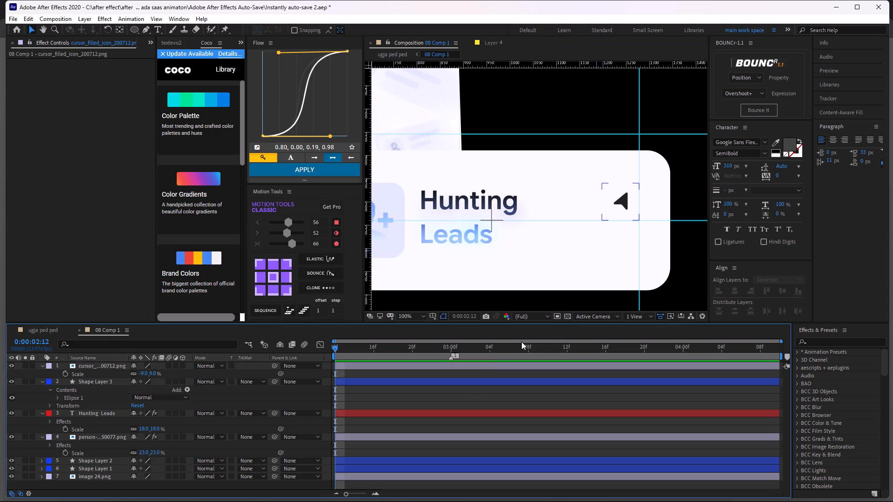
Fill the circle with the pale lavender sampled from beside the small arrow on the frame 01 reference card.
{"action": "left_click", "coordinate": [439, 382]}
{"action": "middle_click_drag", "start_coordinate": [447, 166], "coordinate": [700, 260]}
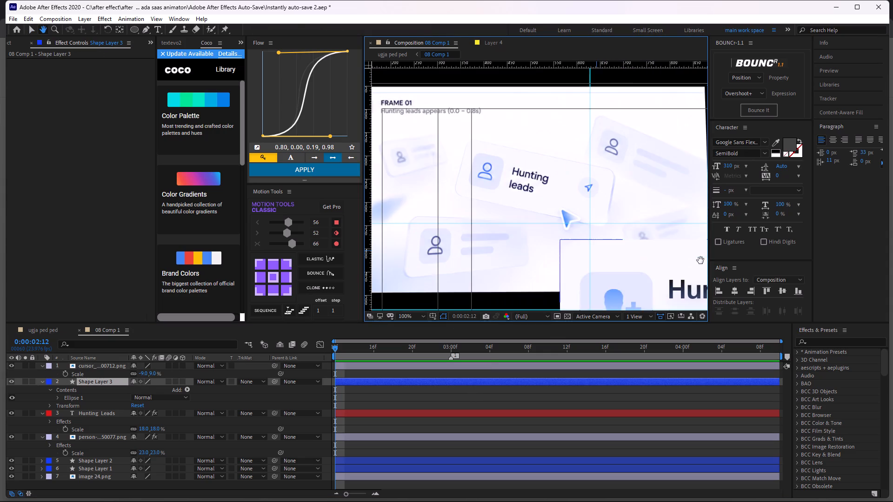
{"action": "middle_click_drag", "start_coordinate": [700, 260], "coordinate": [666, 275]}
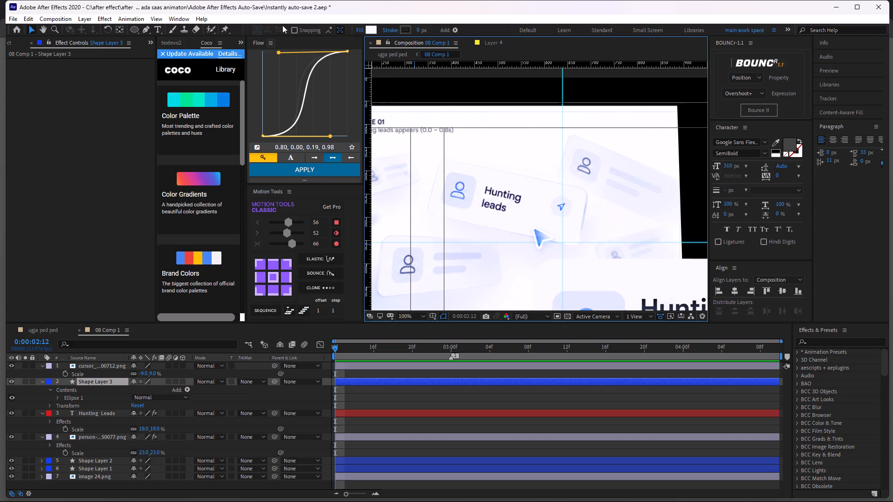
{"action": "left_click", "coordinate": [366, 30]}
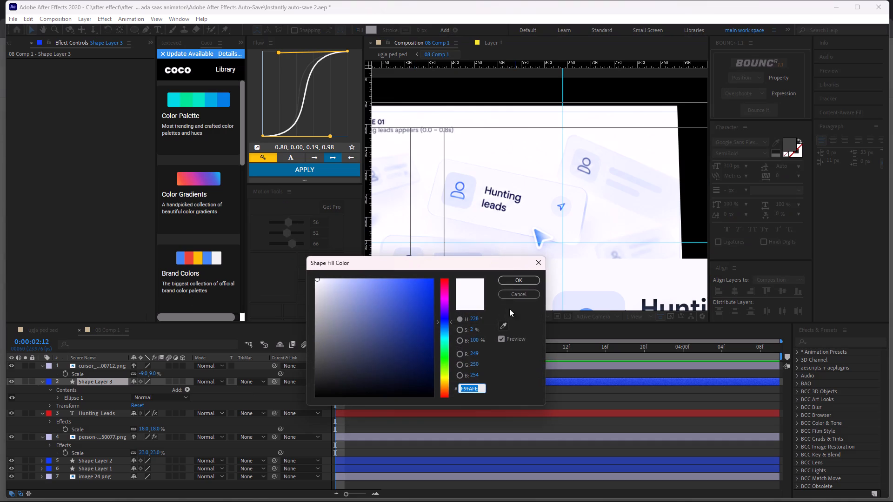
{"action": "left_click", "coordinate": [503, 327]}
{"action": "left_click", "coordinate": [557, 203]}
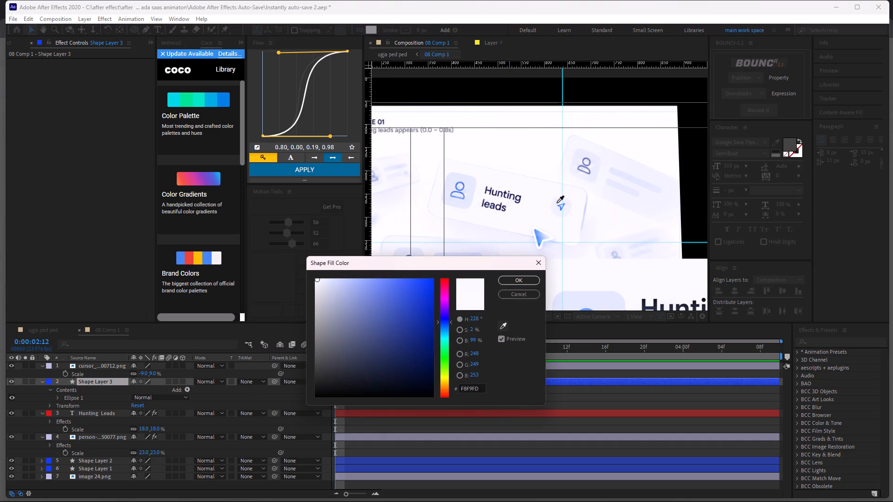
{"action": "left_click", "coordinate": [528, 277]}
{"action": "middle_click_drag", "start_coordinate": [606, 245], "coordinate": [462, 214]}
{"action": "middle_click_drag", "start_coordinate": [639, 233], "coordinate": [538, 227]}
{"action": "left_click", "coordinate": [518, 397]}
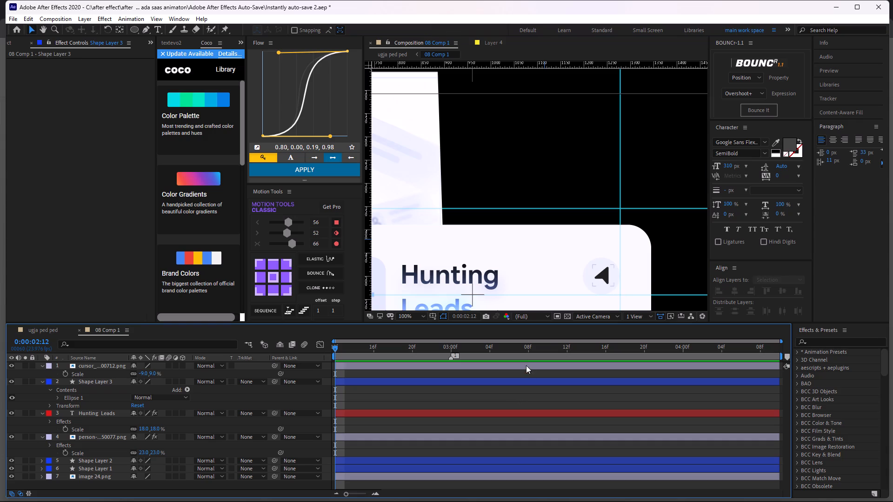
Fine-tune the cursor icon's position so the arrow is centred within the pale circle, and deselect the layer.
{"action": "left_click", "coordinate": [529, 362]}
{"action": "scroll", "coordinate": [636, 255], "scroll_direction": "up", "scroll_amount": 1}
{"action": "middle_click_drag", "start_coordinate": [633, 260], "coordinate": [477, 99]}
{"action": "scroll", "coordinate": [529, 219], "scroll_direction": "up", "scroll_amount": 1}
{"action": "middle_click_drag", "start_coordinate": [523, 231], "coordinate": [546, 221]}
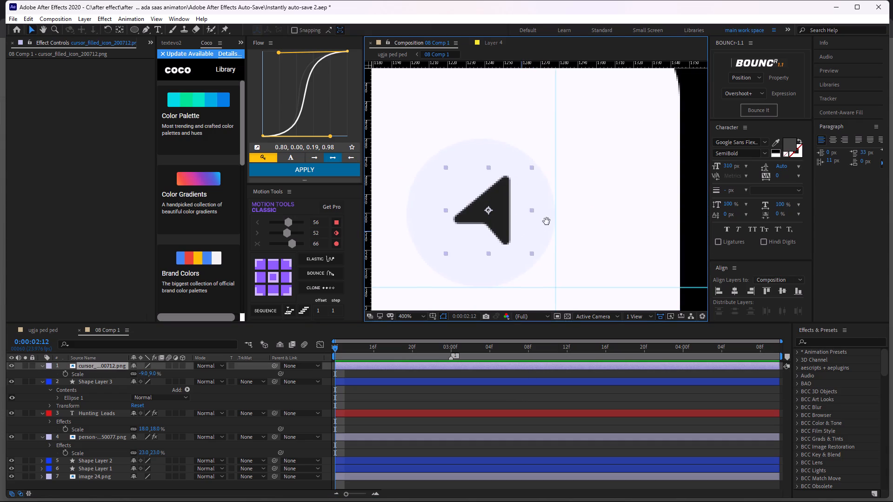
{"action": "middle_click_drag", "start_coordinate": [546, 221], "coordinate": [567, 214]}
{"action": "left_click_drag", "start_coordinate": [549, 211], "coordinate": [541, 218]}
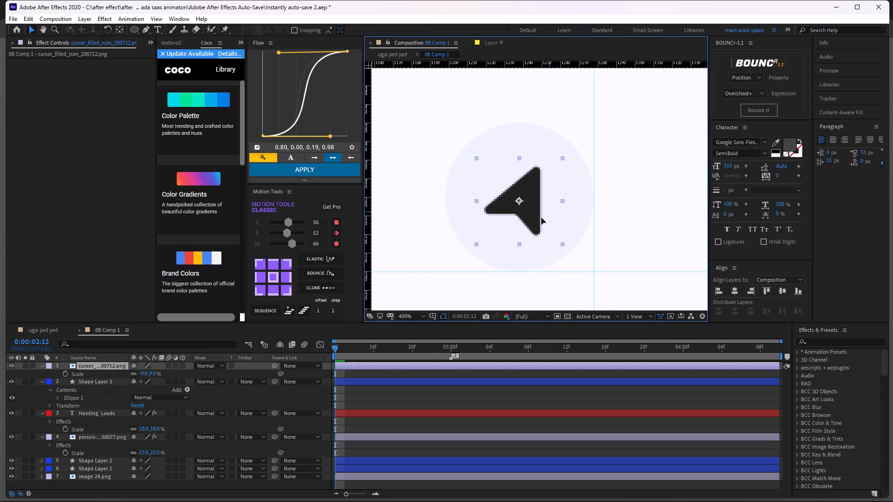
{"action": "left_click_drag", "start_coordinate": [541, 218], "coordinate": [538, 216]}
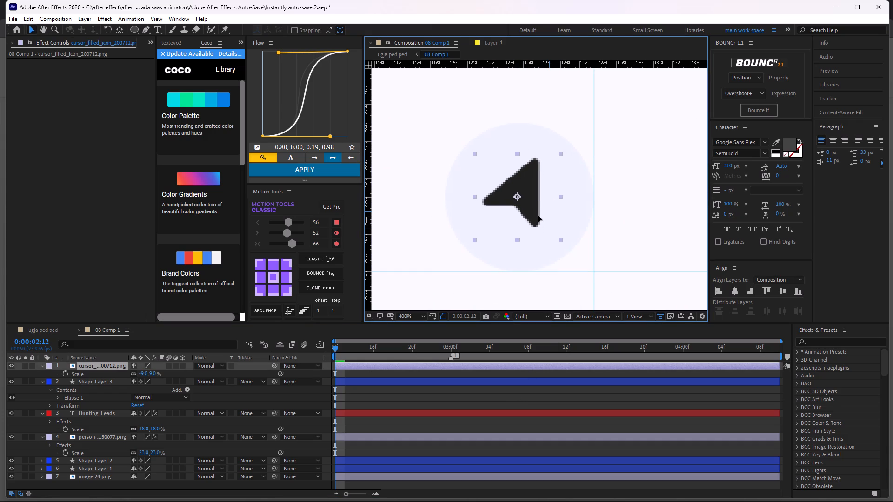
{"action": "left_click_drag", "start_coordinate": [538, 216], "coordinate": [540, 211]}
{"action": "left_click", "coordinate": [429, 379]}
{"action": "left_click", "coordinate": [424, 398]}
Compare the circled arrow with the rest of the card and with the frame 01 reference.
{"action": "scroll", "coordinate": [592, 162], "scroll_direction": "down", "scroll_amount": 1}
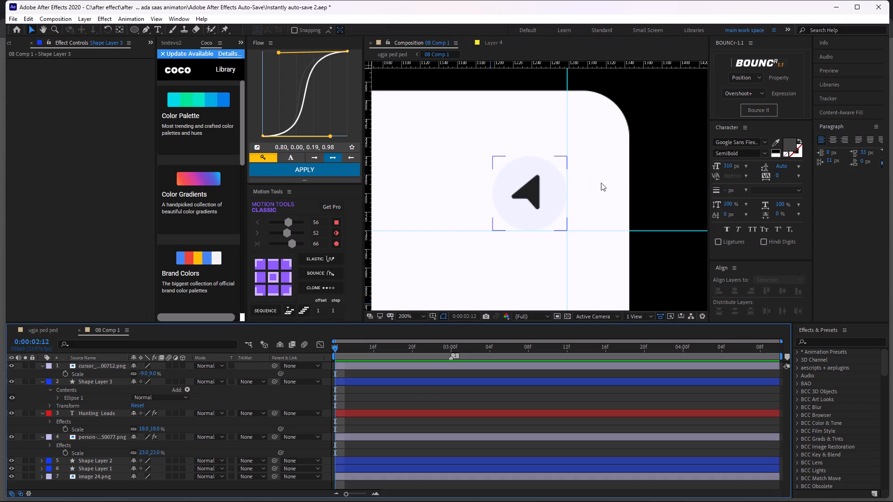
{"action": "scroll", "coordinate": [593, 187], "scroll_direction": "down", "scroll_amount": 2}
{"action": "scroll", "coordinate": [522, 195], "scroll_direction": "down", "scroll_amount": 1}
{"action": "middle_click_drag", "start_coordinate": [510, 196], "coordinate": [573, 224]}
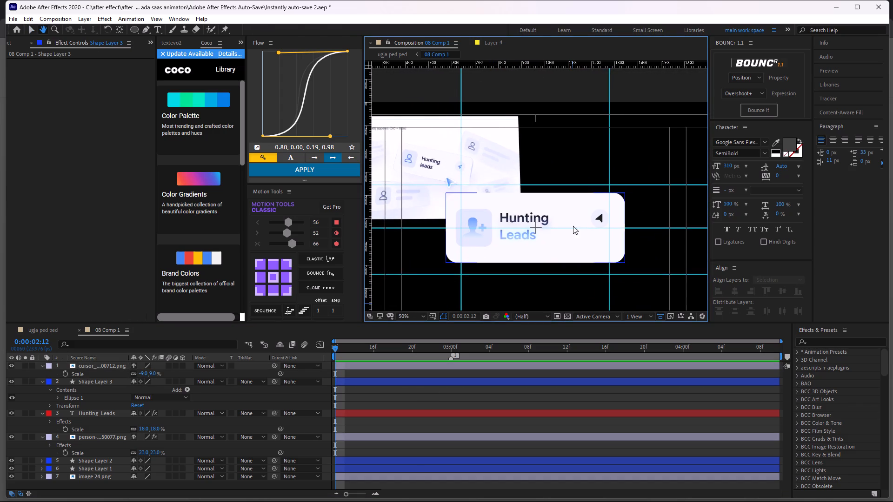
{"action": "scroll", "coordinate": [543, 227], "scroll_direction": "up", "scroll_amount": 1}
{"action": "middle_click_drag", "start_coordinate": [479, 230], "coordinate": [493, 237]}
{"action": "middle_click_drag", "start_coordinate": [566, 237], "coordinate": [577, 232]}
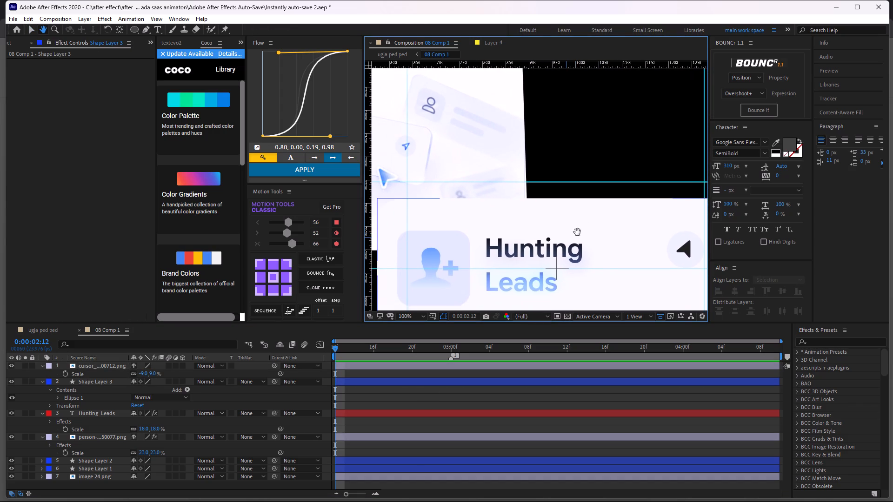
{"action": "middle_click_drag", "start_coordinate": [577, 232], "coordinate": [605, 229]}
{"action": "scroll", "coordinate": [595, 231], "scroll_direction": "down", "scroll_amount": 1}
{"action": "scroll", "coordinate": [616, 226], "scroll_direction": "up", "scroll_amount": 1}
{"action": "middle_click_drag", "start_coordinate": [655, 231], "coordinate": [565, 224]}
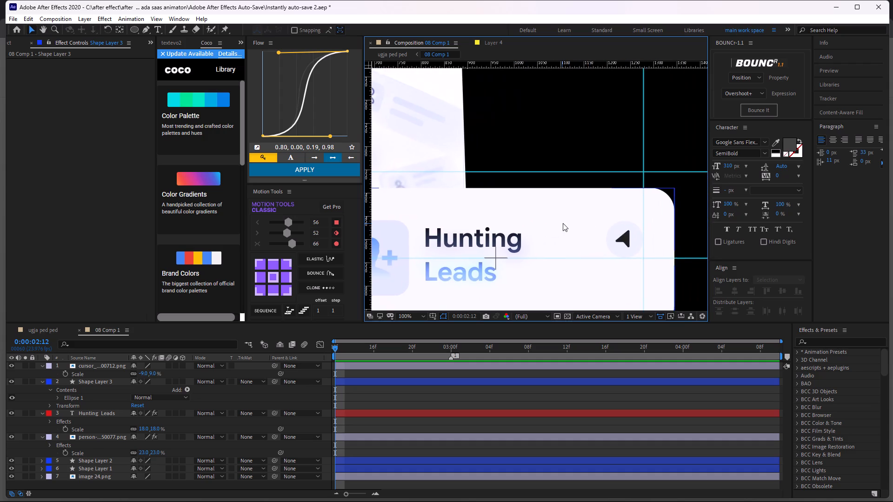
{"action": "scroll", "coordinate": [588, 223], "scroll_direction": "down", "scroll_amount": 1}
{"action": "scroll", "coordinate": [603, 230], "scroll_direction": "up", "scroll_amount": 1}
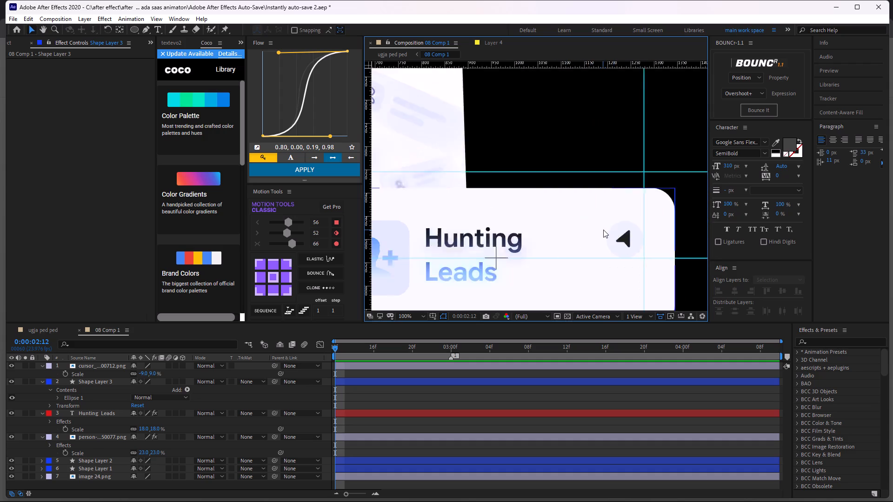
Apply the Fill effect to the cursor icon layer.
{"action": "scroll", "coordinate": [603, 230], "scroll_direction": "up", "scroll_amount": 1}
{"action": "middle_click_drag", "start_coordinate": [603, 229], "coordinate": [513, 204]}
{"action": "middle_click_drag", "start_coordinate": [687, 238], "coordinate": [620, 222]}
{"action": "left_click", "coordinate": [562, 241]}
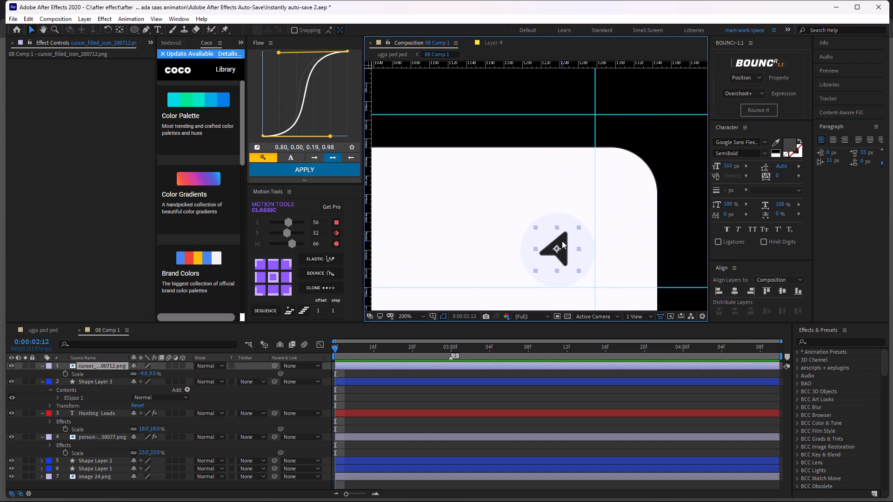
{"action": "key", "text": "ctrl+space"}
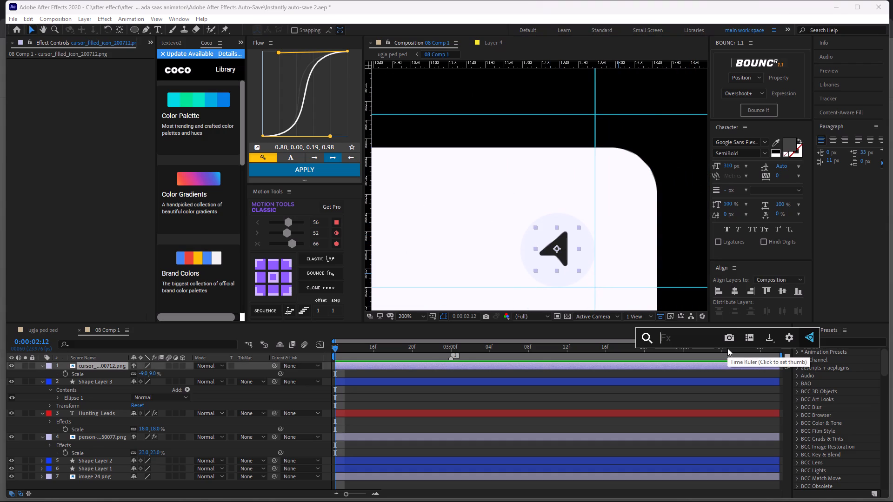
{"action": "type", "text": "cc"}
{"action": "key", "text": "space"}
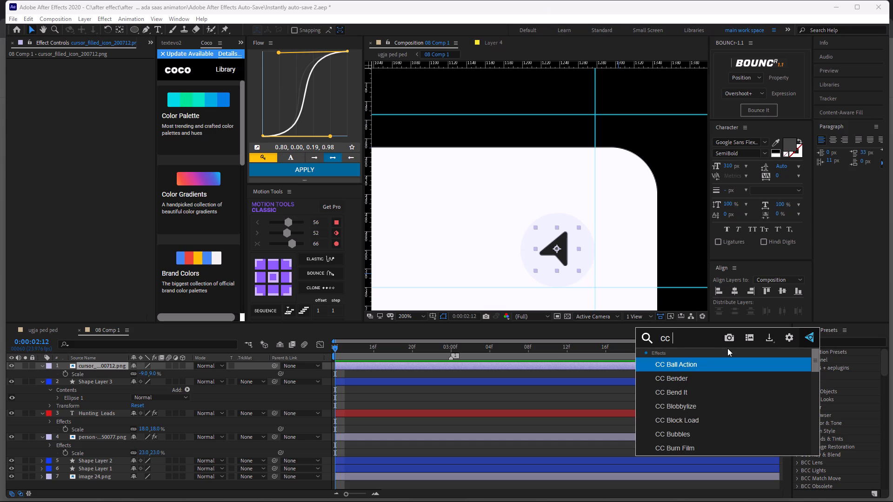
{"action": "key", "text": "BackSpace"}
{"action": "key", "text": "BackSpace"}
{"action": "key", "text": "BackSpace"}
{"action": "key", "text": "BackSpace"}
{"action": "key", "text": "BackSpace"}
{"action": "key", "text": "BackSpace"}
{"action": "key", "text": "BackSpace"}
{"action": "key", "text": "BackSpace"}
{"action": "key", "text": "BackSpace"}
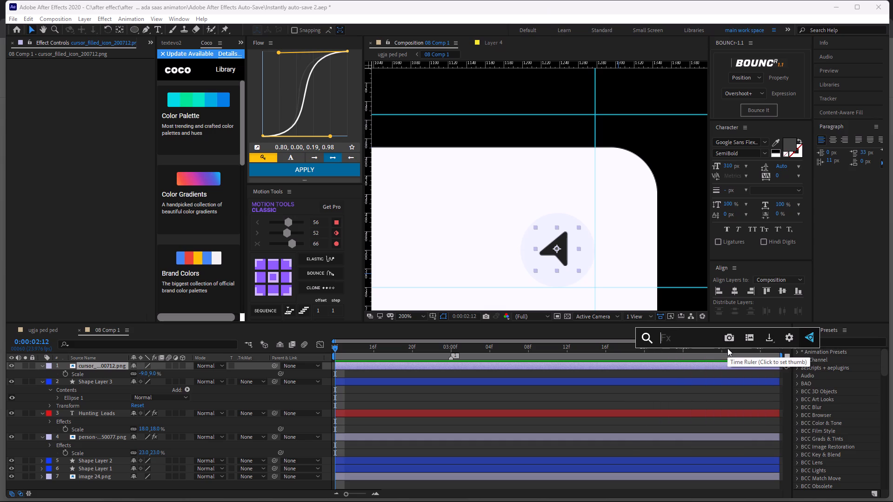
{"action": "type", "text": "fill"}
{"action": "key", "text": "Return"}
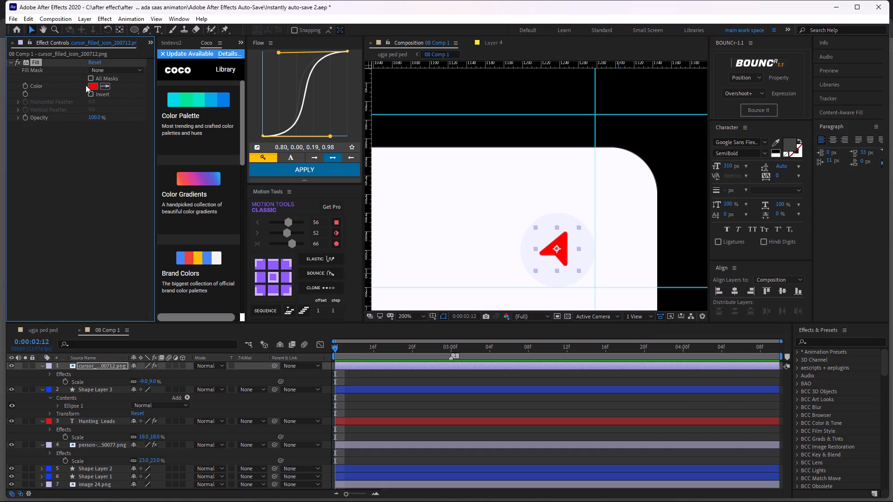
Set the arrow's Fill colour to the dark blue sampled from the bottom of the "g" in "Hunting", and deselect the layer.
{"action": "left_click", "coordinate": [107, 87]}
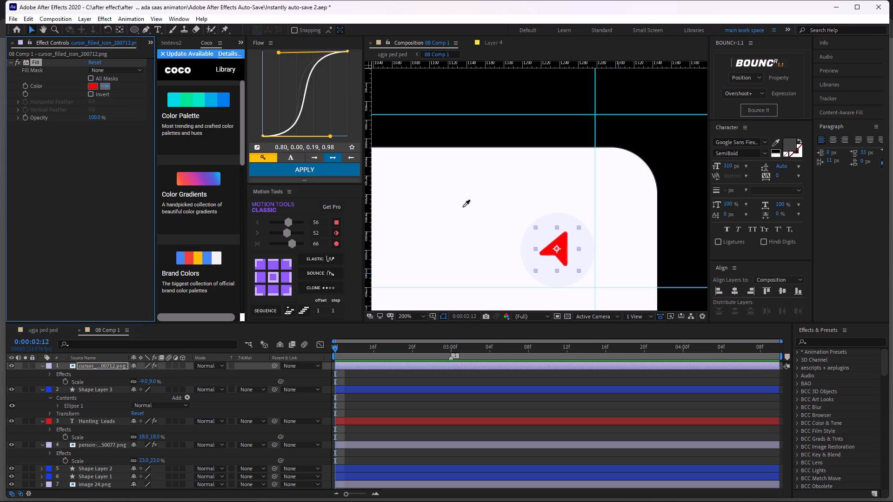
{"action": "left_click", "coordinate": [463, 207]}
{"action": "middle_click_drag", "start_coordinate": [463, 207], "coordinate": [593, 193]}
{"action": "middle_click_drag", "start_coordinate": [499, 202], "coordinate": [513, 211]}
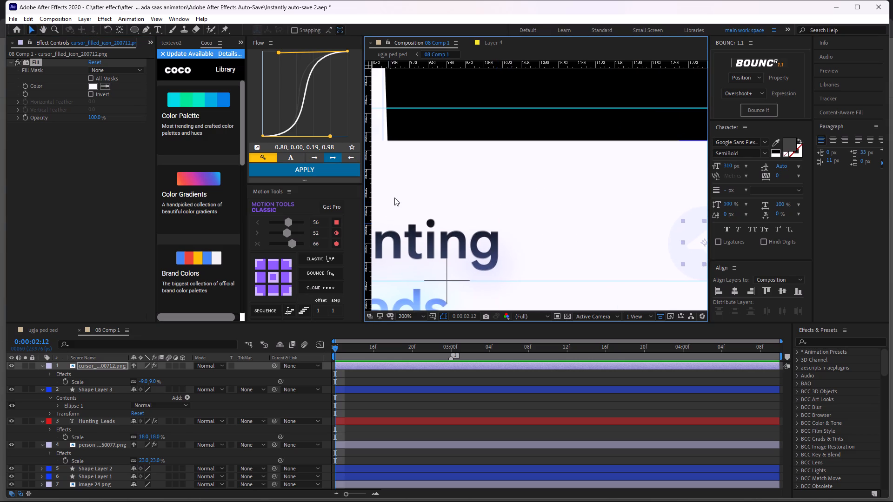
{"action": "middle_click_drag", "start_coordinate": [398, 197], "coordinate": [513, 215]}
{"action": "left_click", "coordinate": [103, 83]}
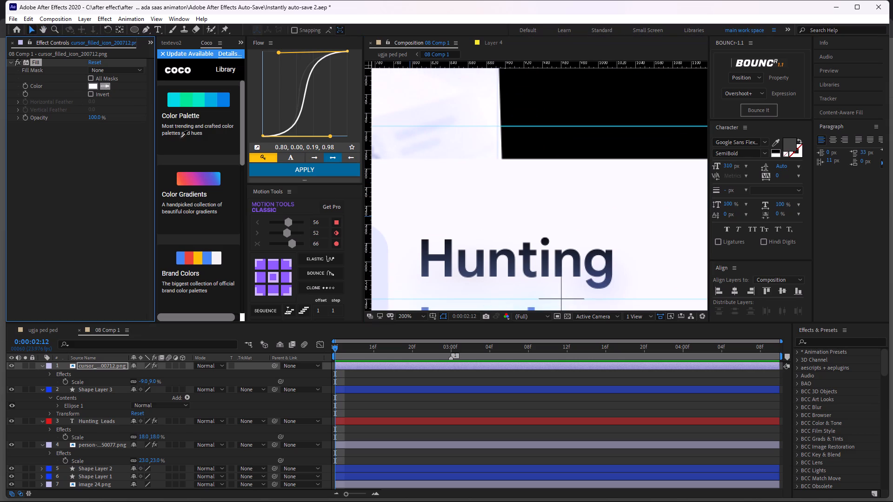
{"action": "left_click", "coordinate": [606, 284]}
{"action": "middle_click_drag", "start_coordinate": [635, 275], "coordinate": [455, 204]}
{"action": "middle_click_drag", "start_coordinate": [598, 191], "coordinate": [539, 185]}
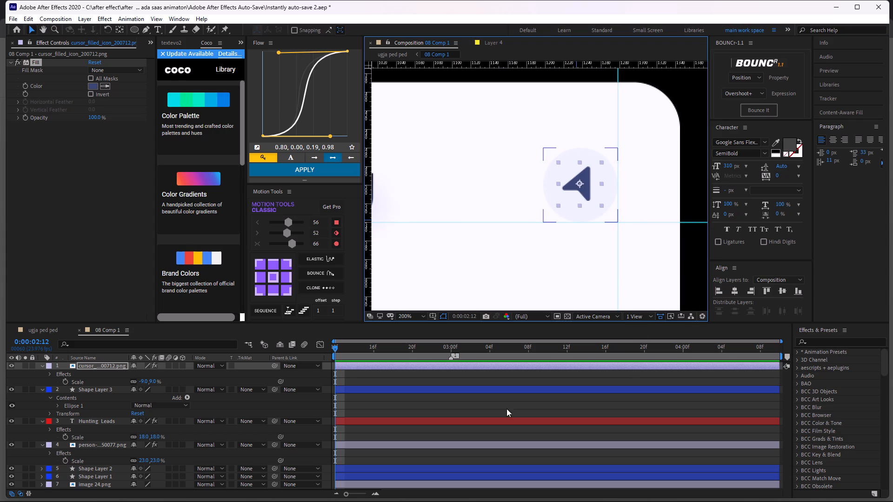
{"action": "left_click", "coordinate": [463, 394]}
Examine the recoloured arrow and its circle, both up close and within the whole composition fitted to view.
{"action": "scroll", "coordinate": [656, 173], "scroll_direction": "down", "scroll_amount": 2}
{"action": "scroll", "coordinate": [529, 210], "scroll_direction": "up", "scroll_amount": 1}
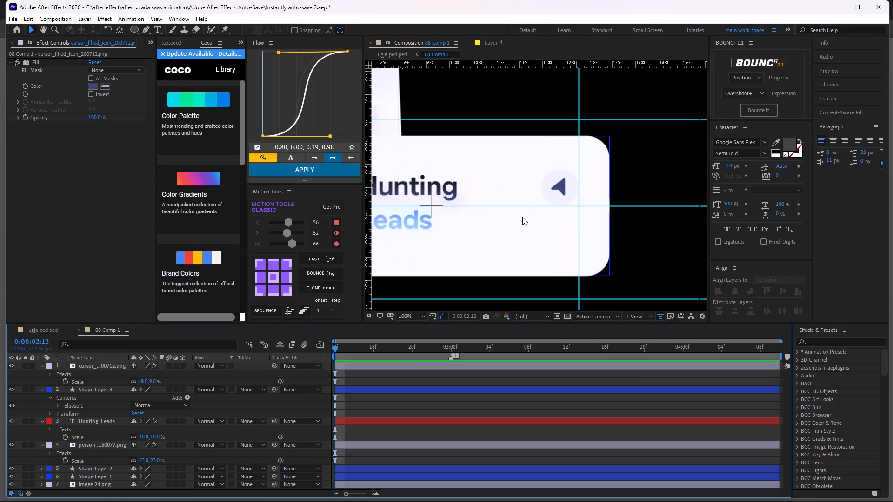
{"action": "middle_click_drag", "start_coordinate": [521, 218], "coordinate": [550, 214]}
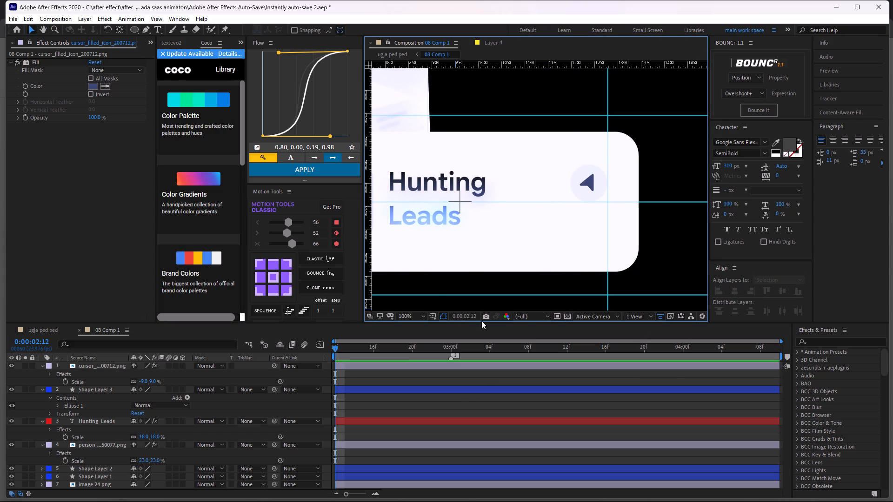
{"action": "left_click", "coordinate": [414, 318]}
{"action": "left_click", "coordinate": [416, 326]}
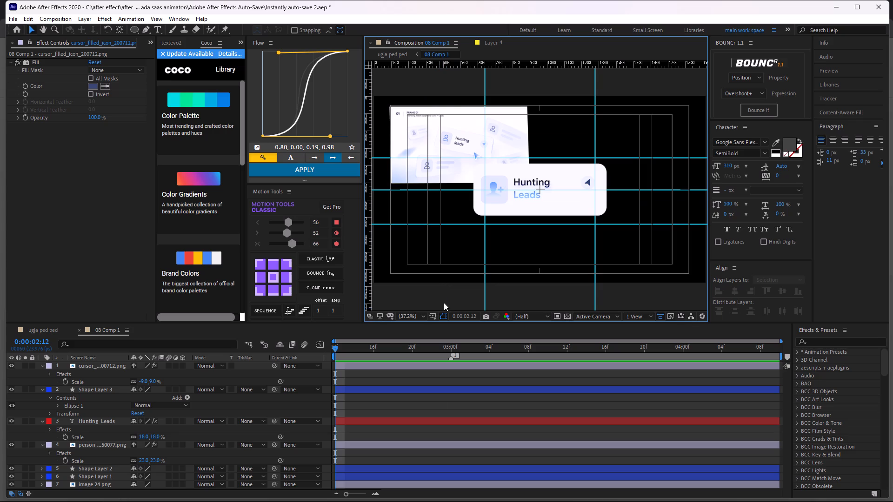
{"action": "left_click", "coordinate": [418, 316]}
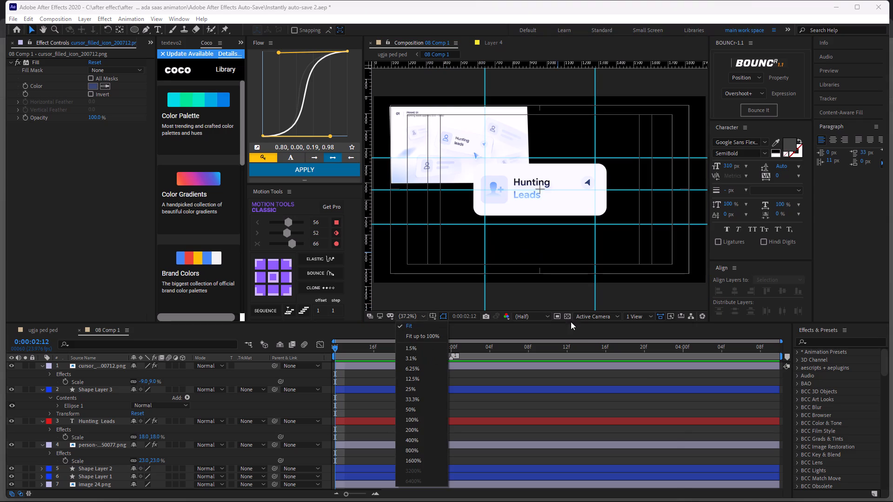
{"action": "left_click", "coordinate": [536, 294]}
{"action": "scroll", "coordinate": [557, 197], "scroll_direction": "up", "scroll_amount": 1}
{"action": "middle_click_drag", "start_coordinate": [608, 186], "coordinate": [522, 186]}
{"action": "scroll", "coordinate": [537, 186], "scroll_direction": "up", "scroll_amount": 1}
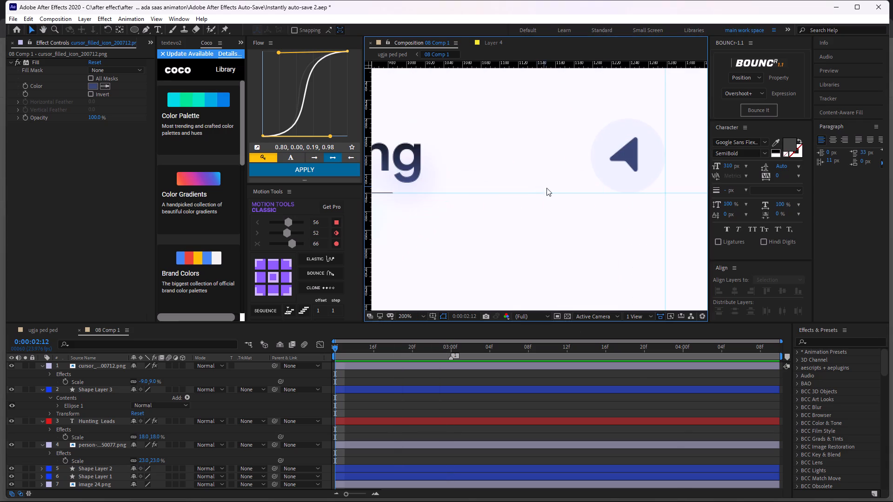
{"action": "middle_click_drag", "start_coordinate": [648, 222], "coordinate": [579, 230]}
{"action": "middle_click_drag", "start_coordinate": [579, 200], "coordinate": [601, 189]}
{"action": "middle_click_drag", "start_coordinate": [533, 207], "coordinate": [513, 215]}
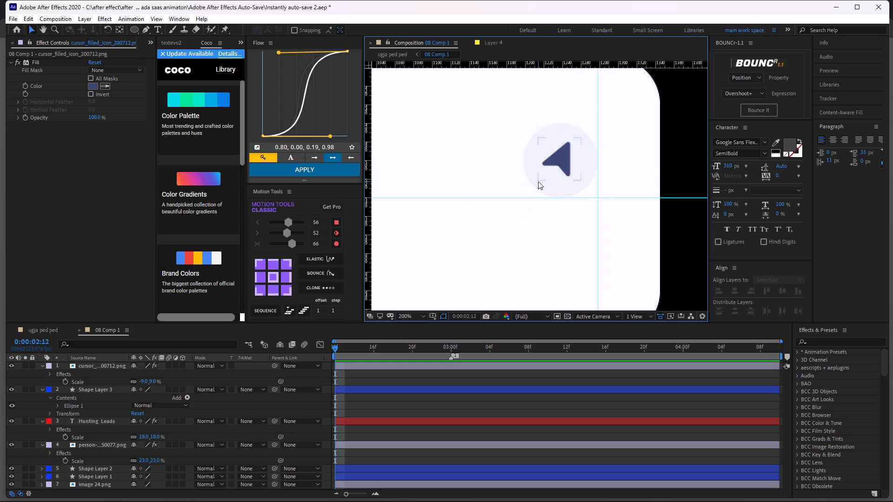
{"action": "middle_click_drag", "start_coordinate": [487, 171], "coordinate": [523, 162]}
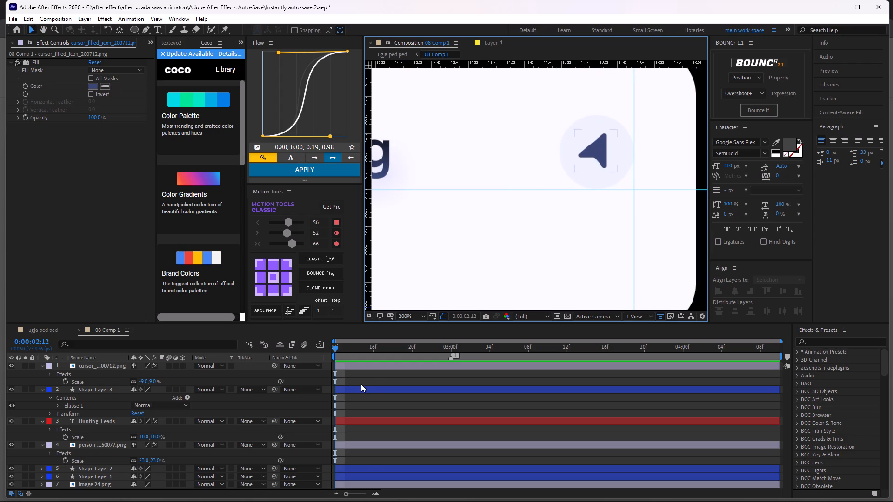
Add an Inner Glow layer style to Shape Layer 3, the circle behind the arrow.
{"action": "left_click", "coordinate": [351, 392]}
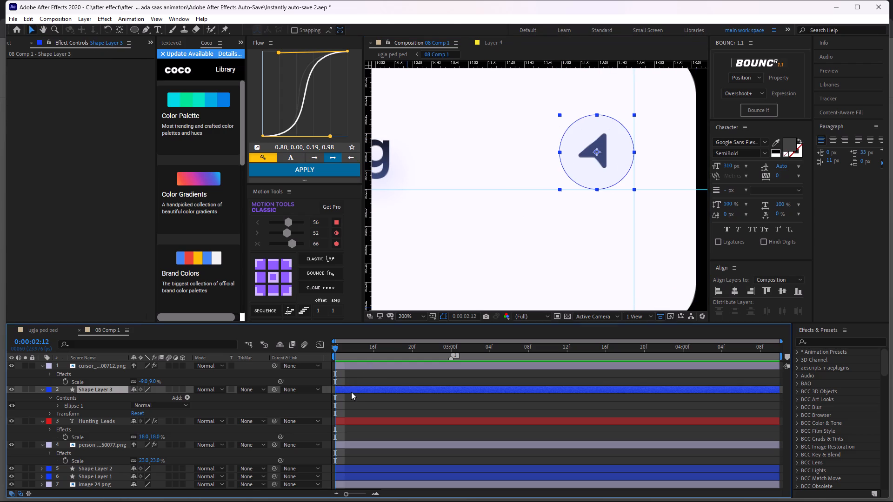
{"action": "middle_click_drag", "start_coordinate": [449, 218], "coordinate": [502, 203]}
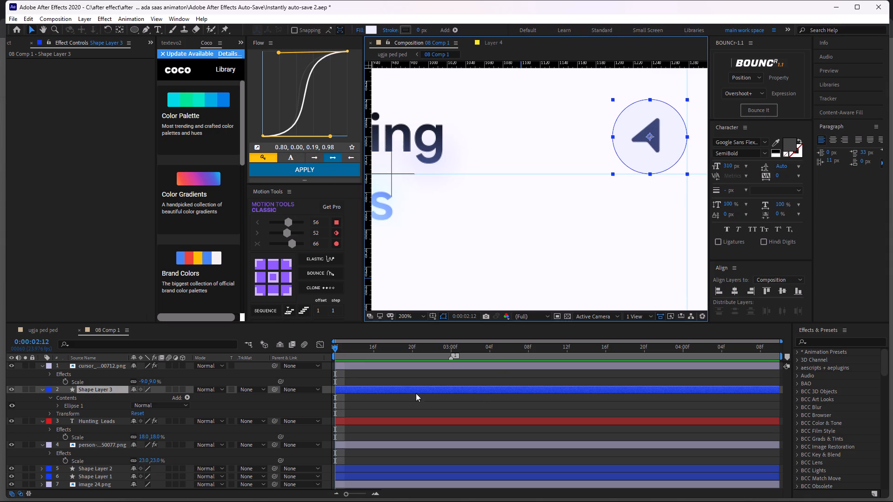
{"action": "left_click", "coordinate": [410, 397]}
{"action": "scroll", "coordinate": [532, 208], "scroll_direction": "down", "scroll_amount": 1}
{"action": "middle_click_drag", "start_coordinate": [505, 199], "coordinate": [510, 197]}
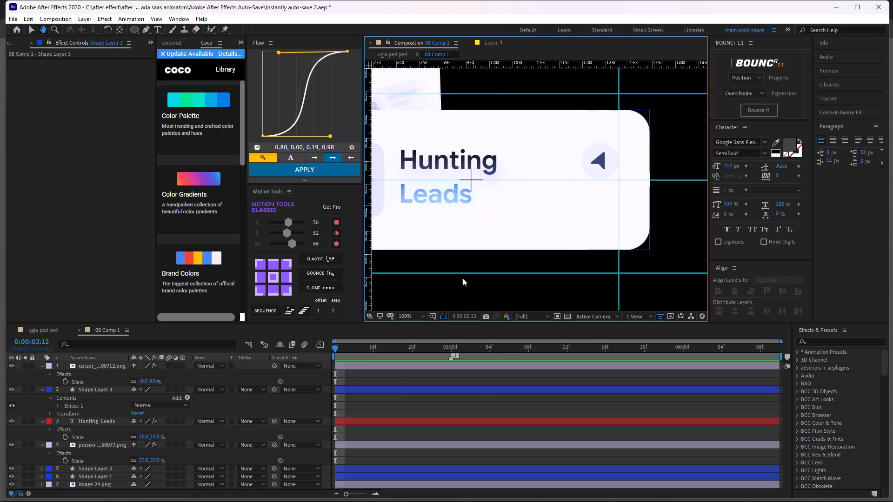
{"action": "left_click_drag", "start_coordinate": [368, 395], "coordinate": [366, 400]}
{"action": "left_click", "coordinate": [372, 391]}
{"action": "right_click", "coordinate": [372, 391]}
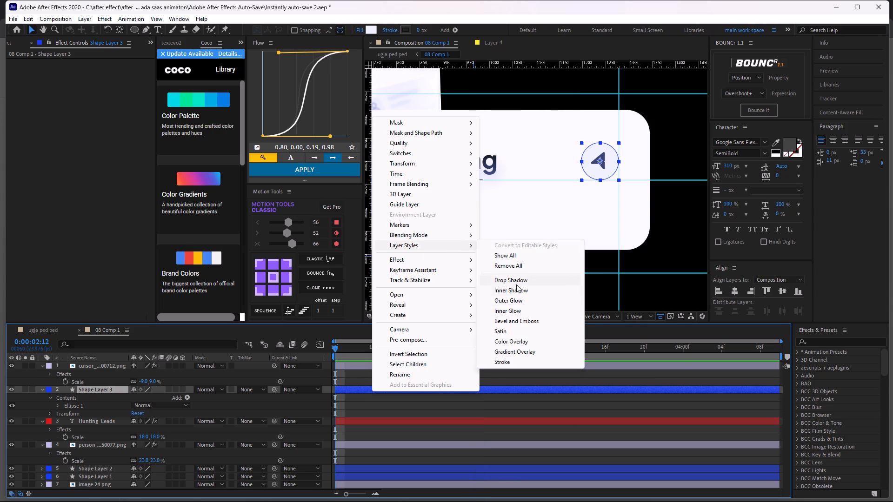
{"action": "left_click_drag", "start_coordinate": [513, 291], "coordinate": [511, 306]}
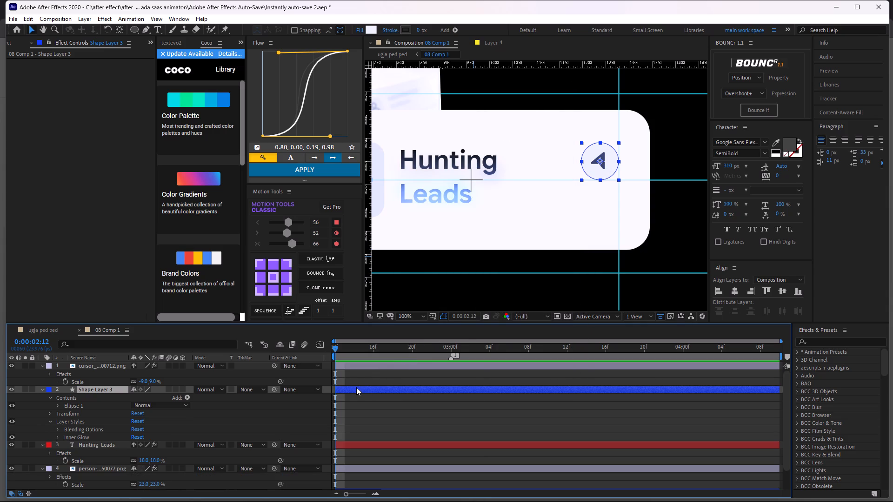
{"action": "left_click", "coordinate": [356, 387]}
{"action": "right_click", "coordinate": [356, 387]}
{"action": "left_click", "coordinate": [386, 421]}
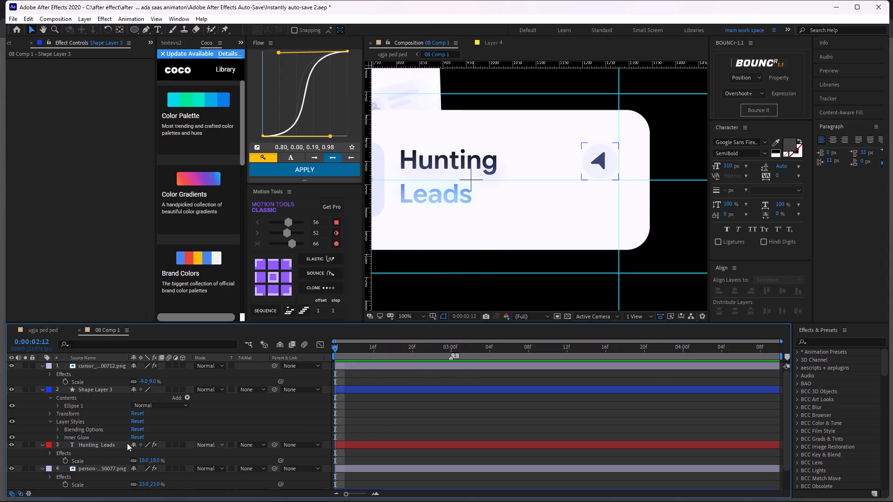
Set the circle's Inner Glow size to 10.
{"action": "left_click", "coordinate": [55, 438]}
{"action": "scroll", "coordinate": [151, 420], "scroll_direction": "down", "scroll_amount": 1}
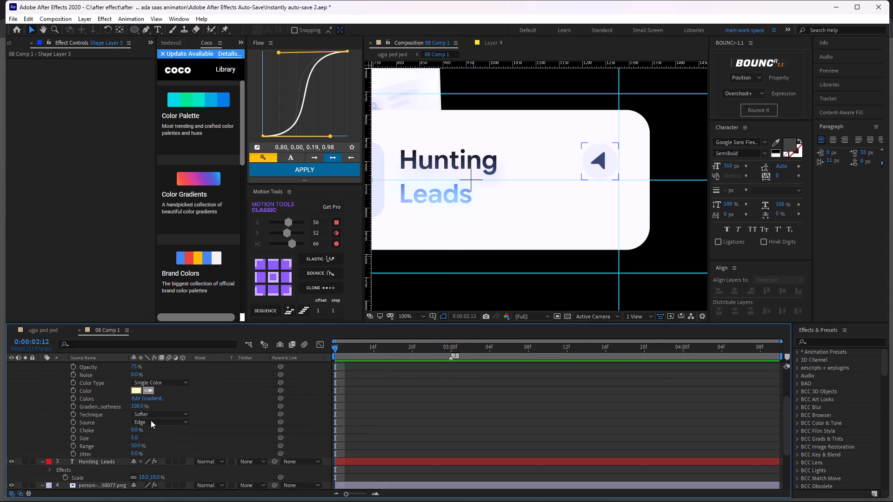
{"action": "scroll", "coordinate": [567, 185], "scroll_direction": "up", "scroll_amount": 1}
{"action": "middle_click_drag", "start_coordinate": [634, 171], "coordinate": [541, 182]}
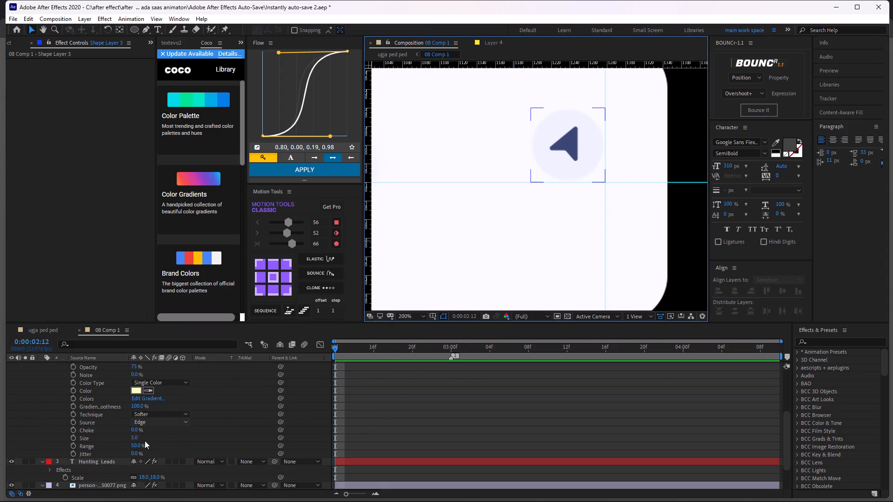
{"action": "left_click_drag", "start_coordinate": [133, 439], "coordinate": [181, 430]}
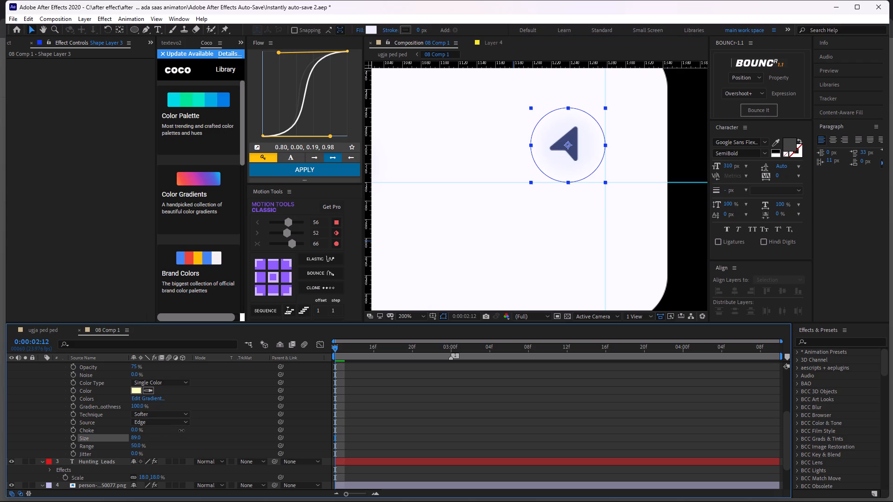
{"action": "left_click_drag", "start_coordinate": [181, 430], "coordinate": [122, 445]}
{"action": "left_click_drag", "start_coordinate": [122, 445], "coordinate": [111, 449]}
{"action": "left_click_drag", "start_coordinate": [111, 449], "coordinate": [108, 449]}
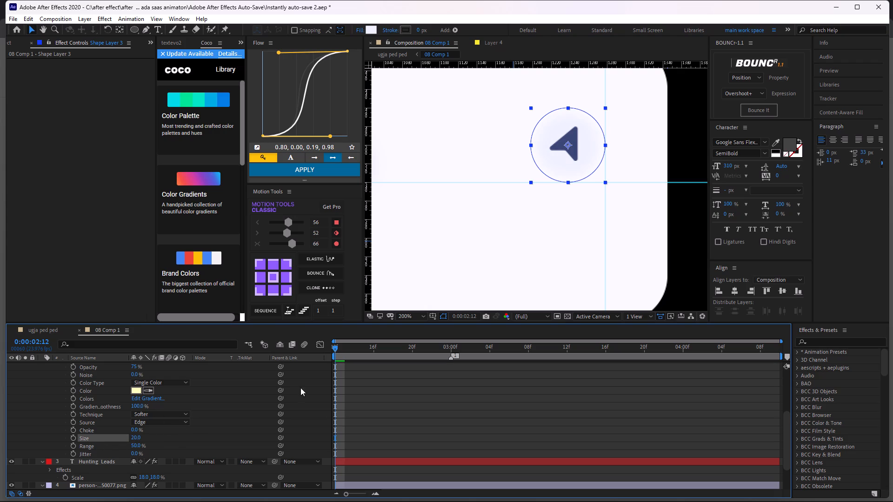
{"action": "left_click", "coordinate": [136, 438]}
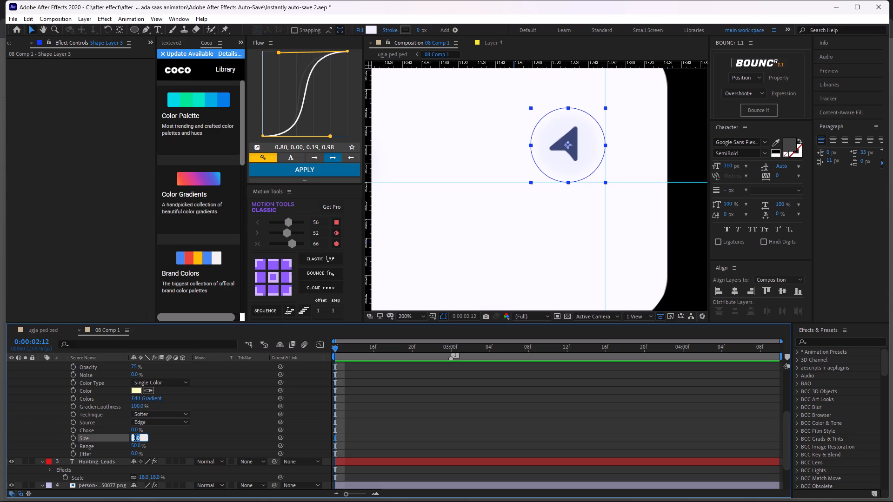
{"action": "type", "text": "10"}
{"action": "key", "text": "Return"}
Set the circle's Inner Glow colour to light blue 9DC0FB.
{"action": "scroll", "coordinate": [172, 399], "scroll_direction": "up", "scroll_amount": 1}
{"action": "left_click", "coordinate": [133, 423]}
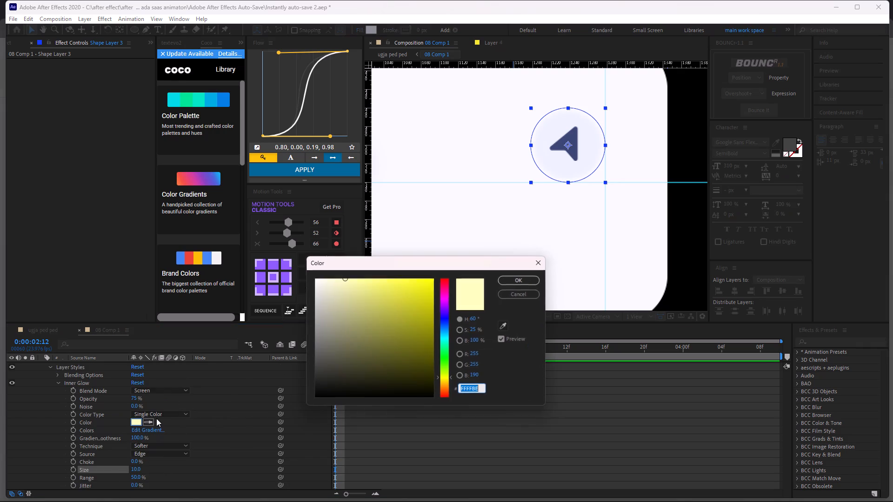
{"action": "left_click_drag", "start_coordinate": [361, 289], "coordinate": [218, 424]}
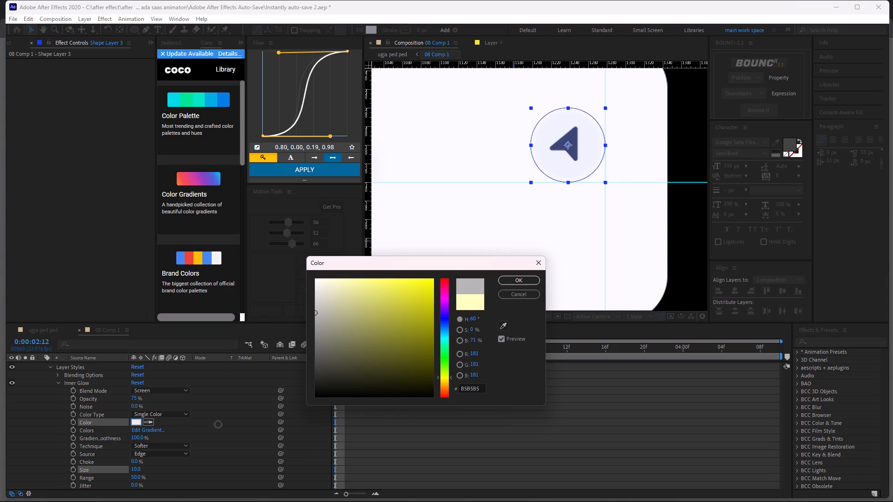
{"action": "left_click_drag", "start_coordinate": [218, 424], "coordinate": [332, 376]}
{"action": "left_click", "coordinate": [443, 312]}
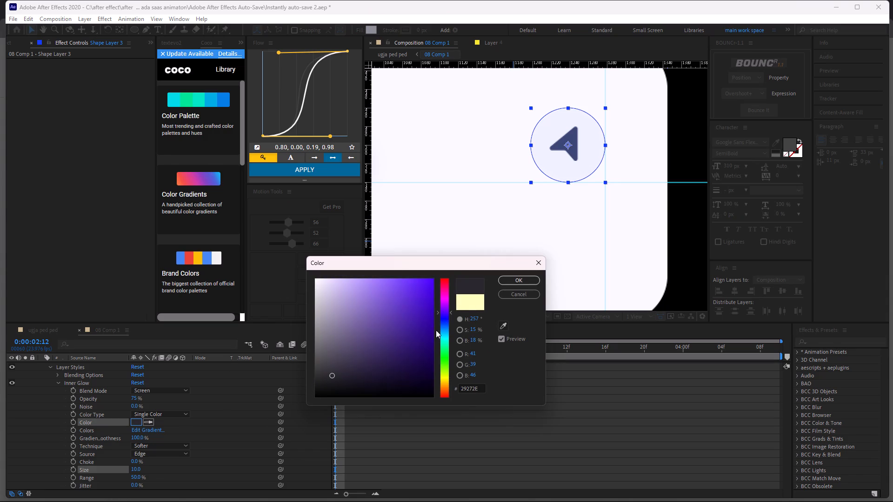
{"action": "left_click", "coordinate": [440, 335]}
{"action": "left_click_drag", "start_coordinate": [349, 313], "coordinate": [360, 280]}
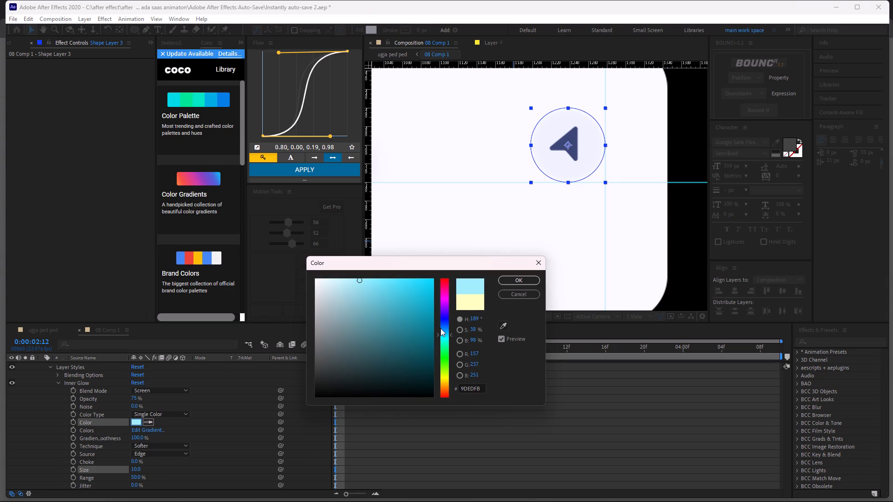
{"action": "left_click", "coordinate": [440, 328]}
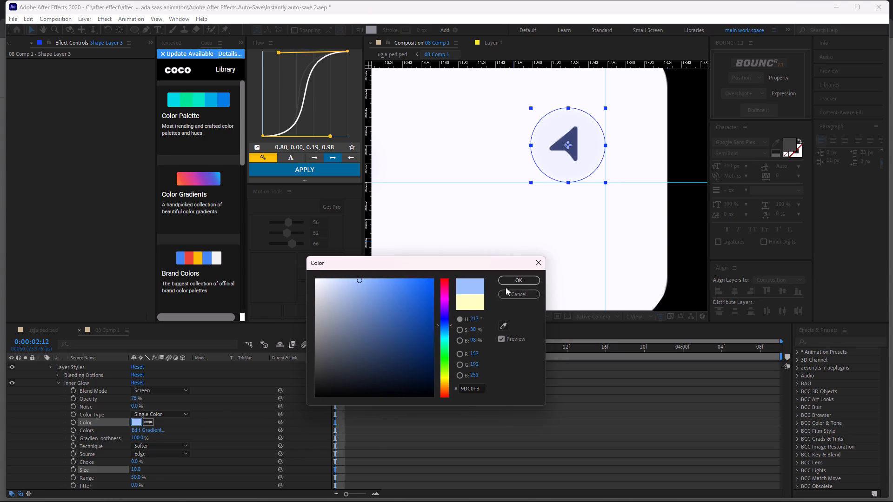
{"action": "left_click", "coordinate": [526, 277]}
Compare the circle's inner glow with the rest of the card and the frame 01 reference.
{"action": "scroll", "coordinate": [553, 137], "scroll_direction": "down", "scroll_amount": 1}
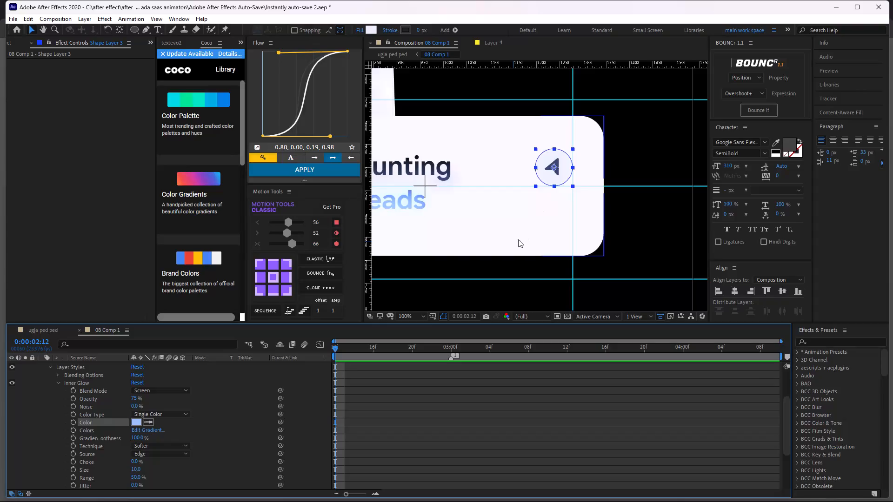
{"action": "middle_click_drag", "start_coordinate": [517, 239], "coordinate": [552, 228]}
{"action": "left_click_drag", "start_coordinate": [442, 439], "coordinate": [447, 426]}
{"action": "scroll", "coordinate": [523, 138], "scroll_direction": "down", "scroll_amount": 1}
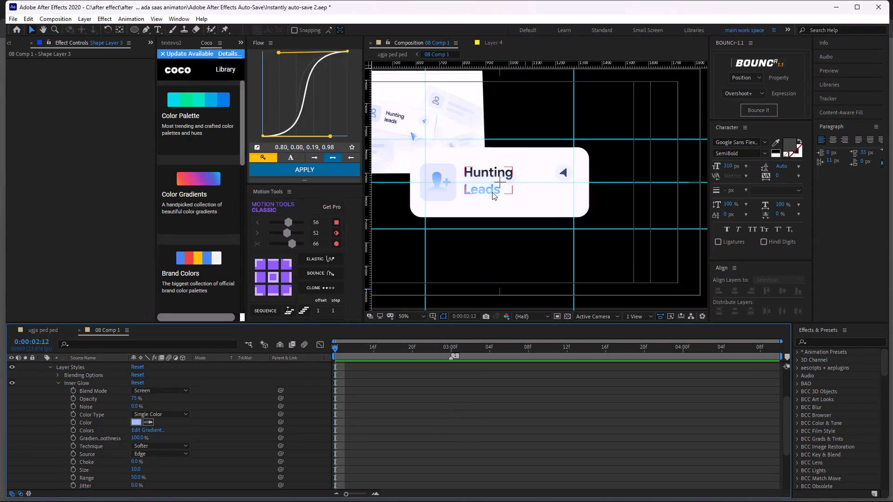
{"action": "middle_click_drag", "start_coordinate": [492, 192], "coordinate": [512, 196]}
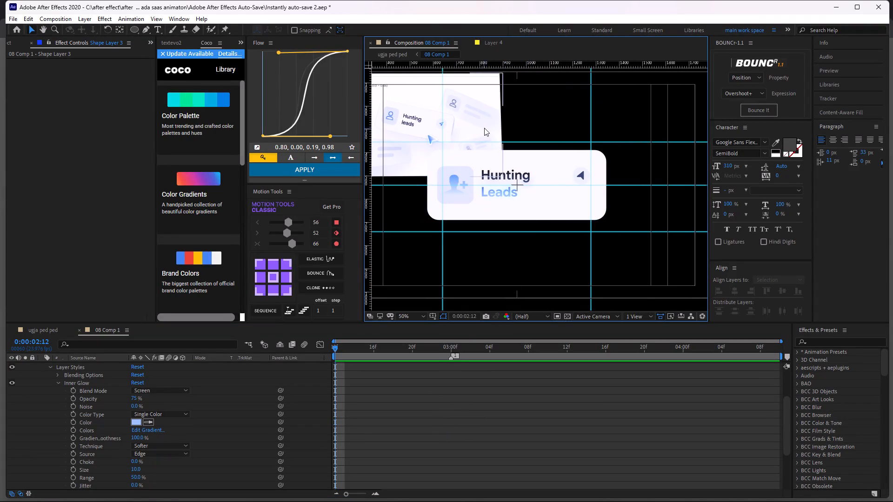
{"action": "scroll", "coordinate": [484, 128], "scroll_direction": "up", "scroll_amount": 1}
{"action": "middle_click_drag", "start_coordinate": [473, 155], "coordinate": [480, 213]}
{"action": "middle_click_drag", "start_coordinate": [513, 204], "coordinate": [479, 226]}
{"action": "scroll", "coordinate": [327, 388], "scroll_direction": "up", "scroll_amount": 2}
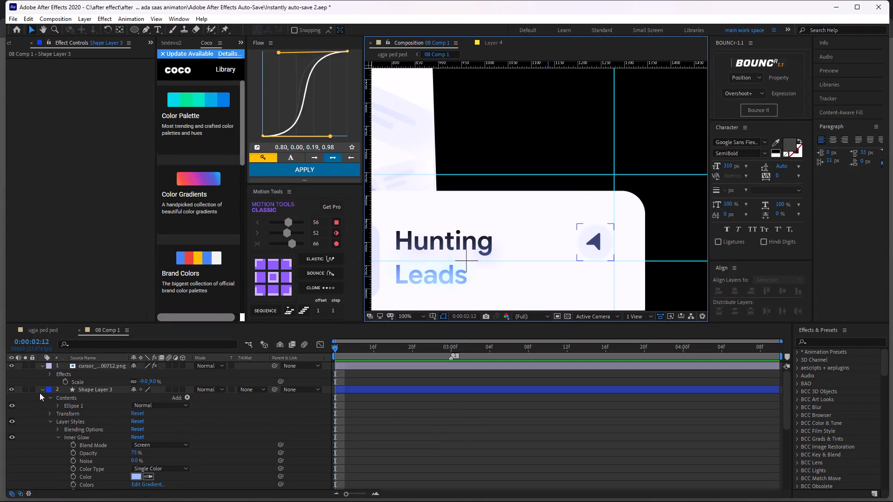
Collapse the properties of Shape Layer 3 in the timeline.
{"action": "left_click", "coordinate": [42, 388]}
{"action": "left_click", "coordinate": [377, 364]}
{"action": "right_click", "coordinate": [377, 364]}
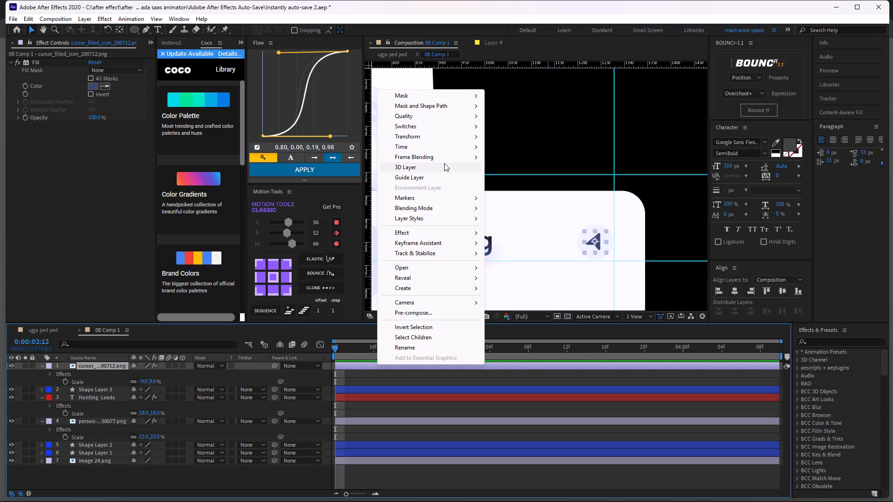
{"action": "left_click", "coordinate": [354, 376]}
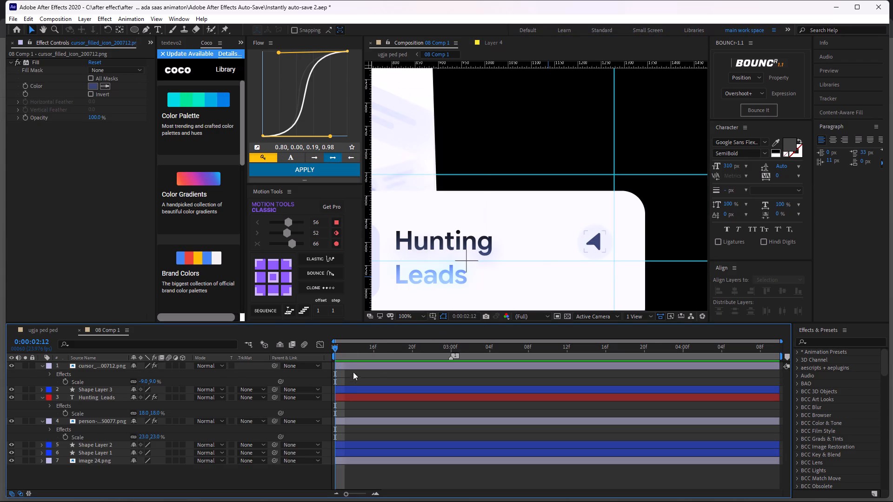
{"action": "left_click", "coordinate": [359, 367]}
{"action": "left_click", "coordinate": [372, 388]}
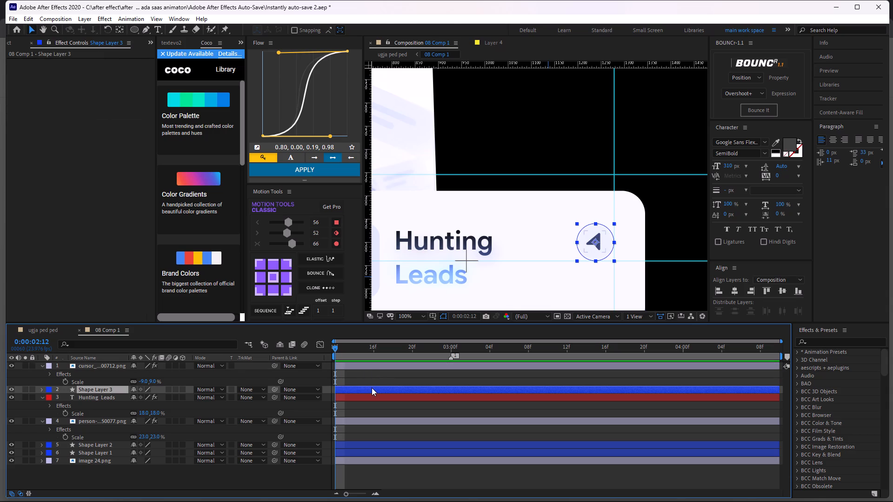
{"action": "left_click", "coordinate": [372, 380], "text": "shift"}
Examine the whole Hunting Leads card beside the frame 01 reference, checking its icon, text and circled arrow.
{"action": "scroll", "coordinate": [556, 198], "scroll_direction": "down", "scroll_amount": 1}
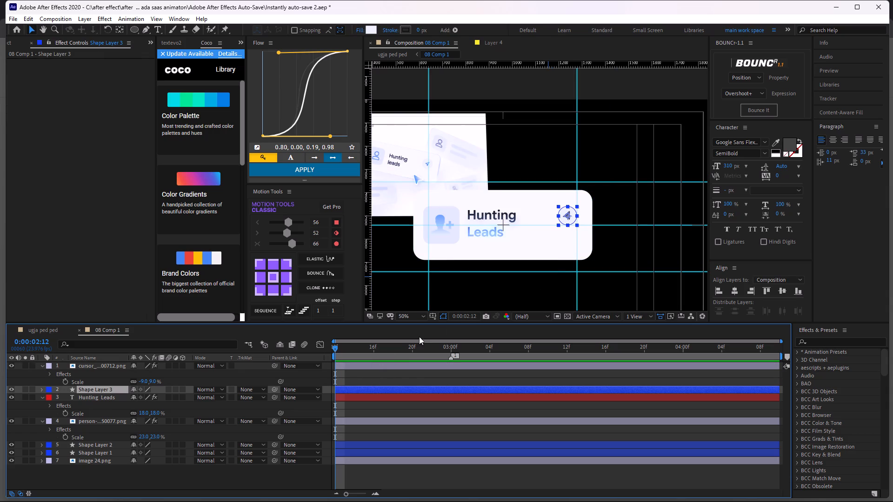
{"action": "left_click", "coordinate": [406, 377]}
{"action": "scroll", "coordinate": [511, 199], "scroll_direction": "down", "scroll_amount": 1}
{"action": "scroll", "coordinate": [521, 209], "scroll_direction": "up", "scroll_amount": 1}
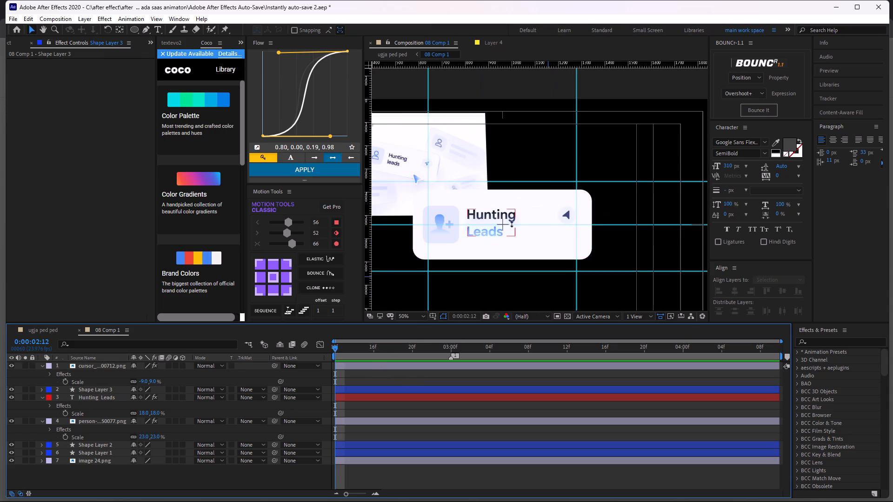
{"action": "middle_click_drag", "start_coordinate": [510, 226], "coordinate": [545, 223]}
{"action": "middle_click_drag", "start_coordinate": [529, 196], "coordinate": [545, 189]}
{"action": "middle_click_drag", "start_coordinate": [531, 212], "coordinate": [598, 205]}
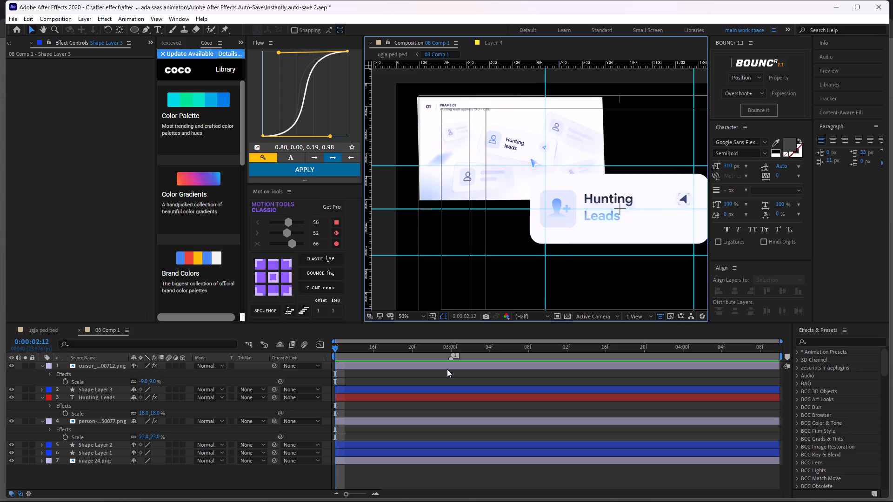
{"action": "left_click", "coordinate": [436, 375]}
{"action": "scroll", "coordinate": [577, 210], "scroll_direction": "up", "scroll_amount": 1}
{"action": "middle_click_drag", "start_coordinate": [616, 220], "coordinate": [559, 232]}
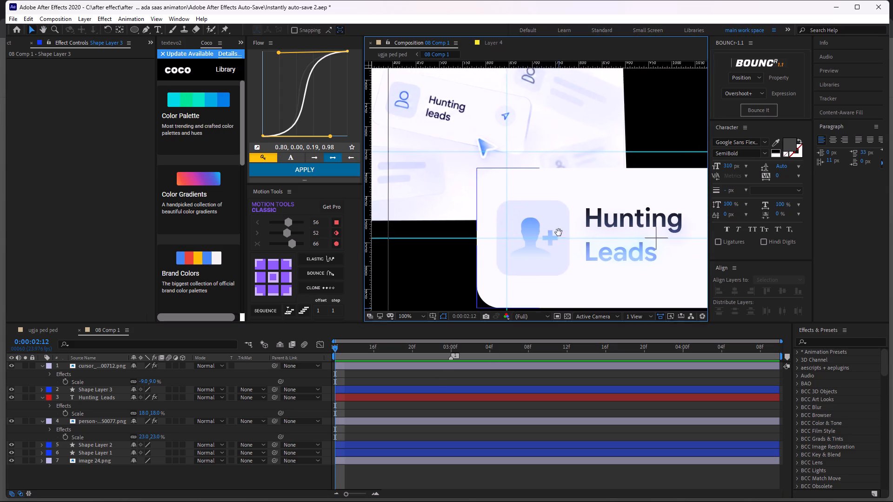
{"action": "middle_click_drag", "start_coordinate": [559, 232], "coordinate": [526, 228]}
{"action": "scroll", "coordinate": [545, 213], "scroll_direction": "down", "scroll_amount": 1}
{"action": "middle_click_drag", "start_coordinate": [607, 210], "coordinate": [595, 200]}
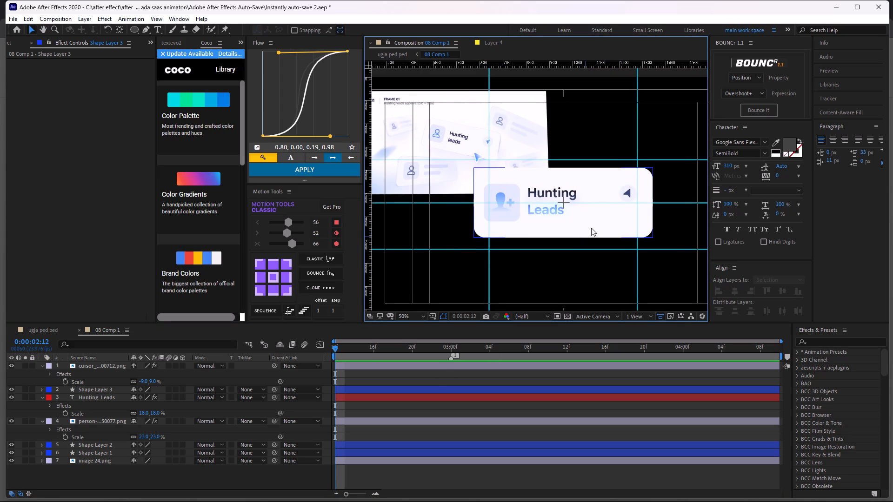
{"action": "middle_click", "coordinate": [591, 228]}
Collapse the cursor icon layer's properties in the timeline.
{"action": "left_click", "coordinate": [397, 412]}
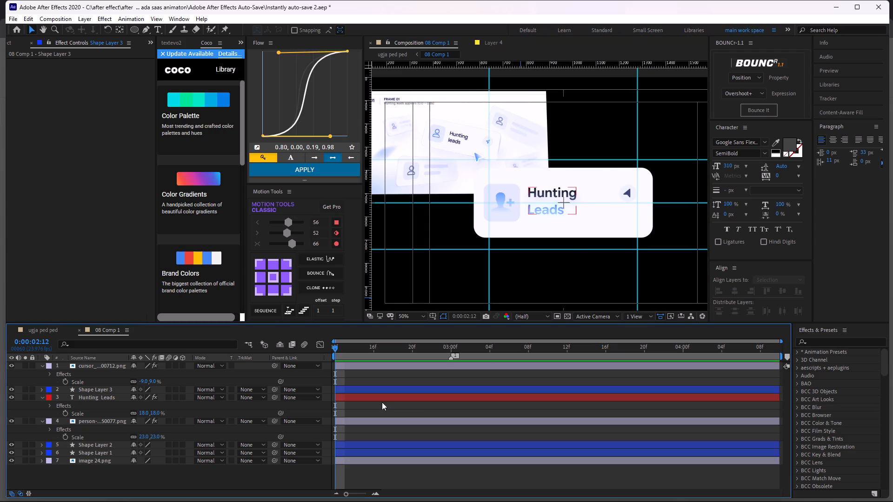
{"action": "left_click", "coordinate": [354, 365]}
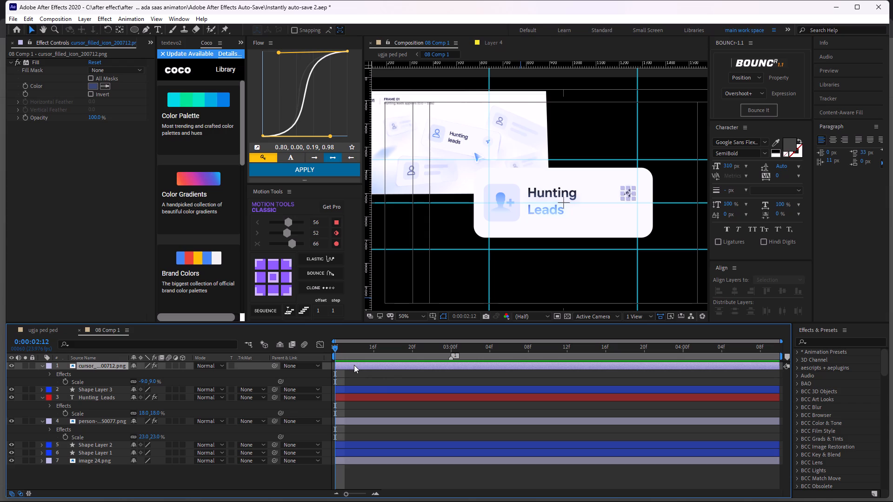
{"action": "key", "text": "u"}
{"action": "left_click", "coordinate": [338, 387]}
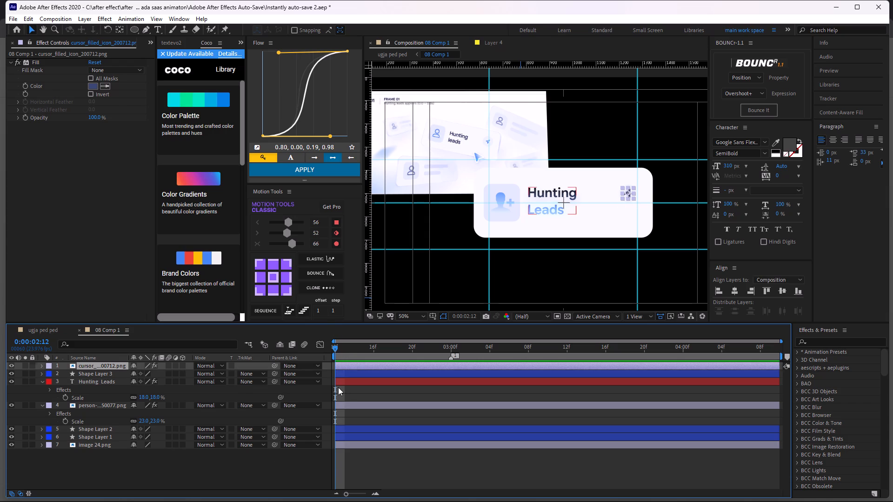
Collapse the open properties of the Hunting Leads text layer and the person icon layer in the timeline.
{"action": "left_click", "coordinate": [347, 383]}
{"action": "key", "text": "u"}
{"action": "left_click", "coordinate": [375, 391]}
{"action": "key", "text": "u"}
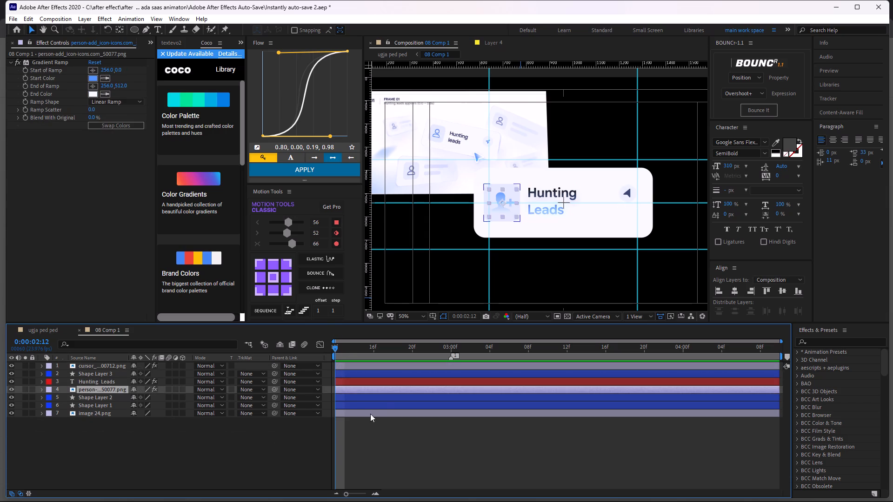
{"action": "left_click", "coordinate": [359, 452]}
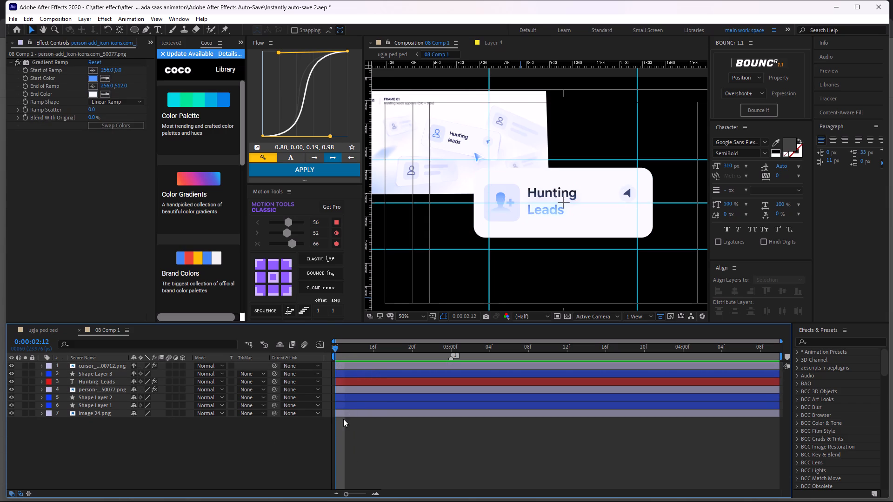
Examine the card beside the frame 01 reference and identify which parts the image 24 and shape layers represent.
{"action": "left_click", "coordinate": [343, 419]}
{"action": "left_click", "coordinate": [349, 415]}
{"action": "scroll", "coordinate": [509, 159], "scroll_direction": "up", "scroll_amount": 1}
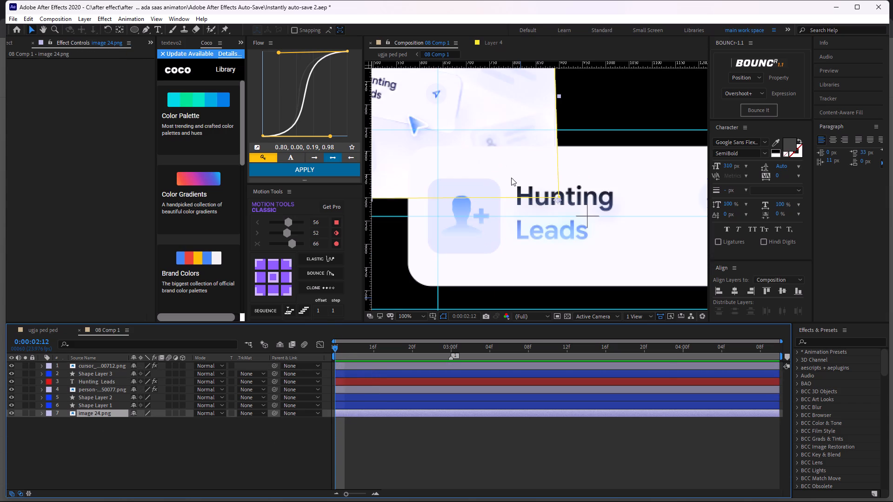
{"action": "middle_click_drag", "start_coordinate": [511, 178], "coordinate": [525, 207]}
{"action": "scroll", "coordinate": [533, 205], "scroll_direction": "down", "scroll_amount": 1}
{"action": "middle_click_drag", "start_coordinate": [480, 216], "coordinate": [497, 210]}
{"action": "scroll", "coordinate": [529, 182], "scroll_direction": "up", "scroll_amount": 1}
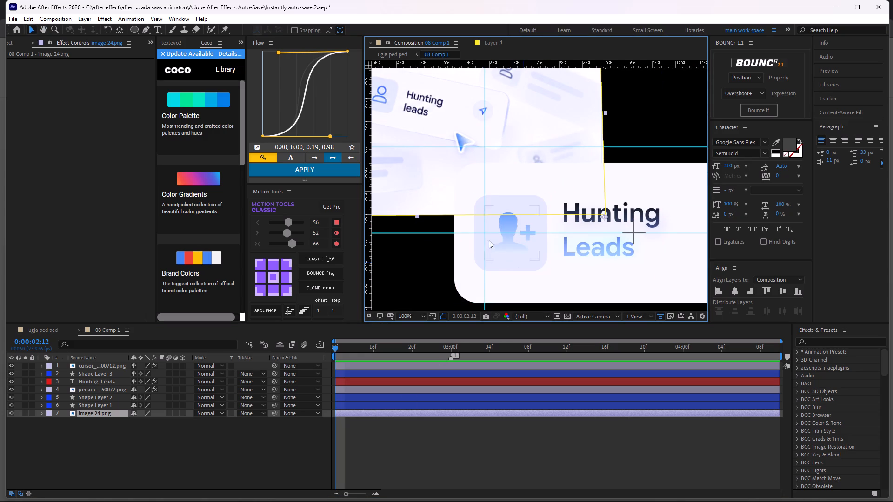
{"action": "left_click", "coordinate": [369, 394]}
{"action": "left_click", "coordinate": [359, 404]}
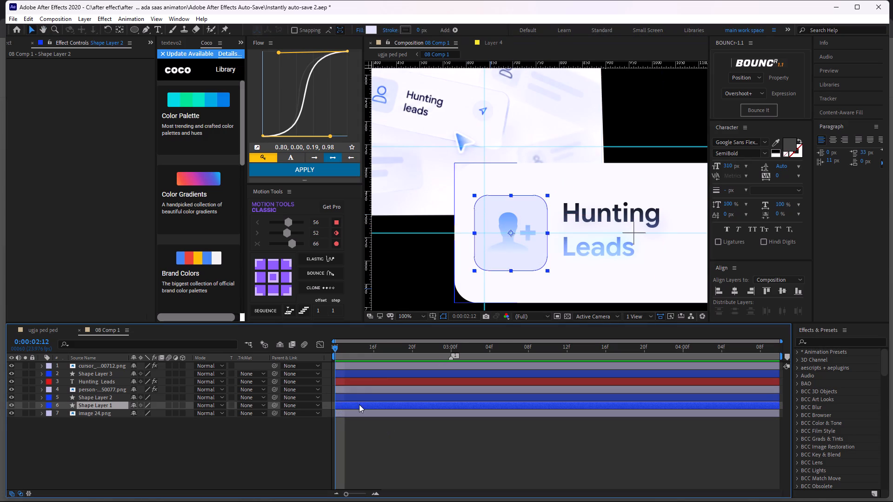
{"action": "left_click", "coordinate": [114, 399]}
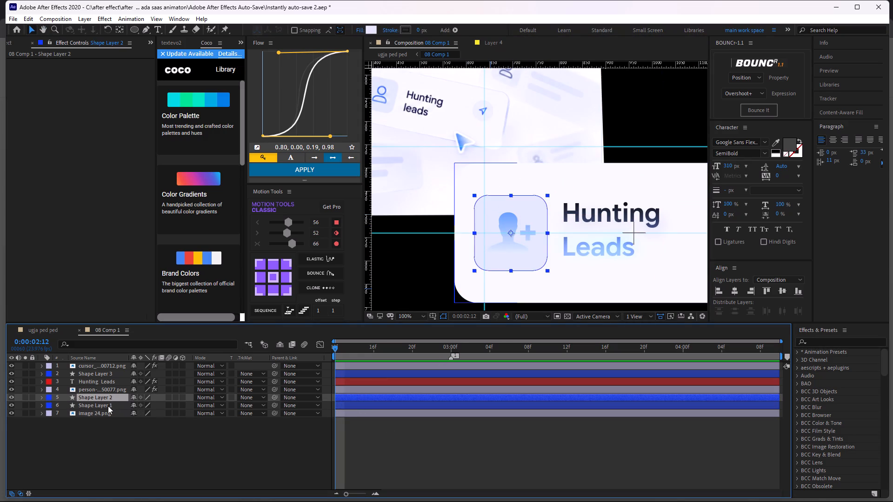
Rename Shape Layer 1, the card's white background, as "Main layer".
{"action": "left_click", "coordinate": [104, 409]}
{"action": "right_click", "coordinate": [104, 409]}
{"action": "left_click", "coordinate": [148, 394]}
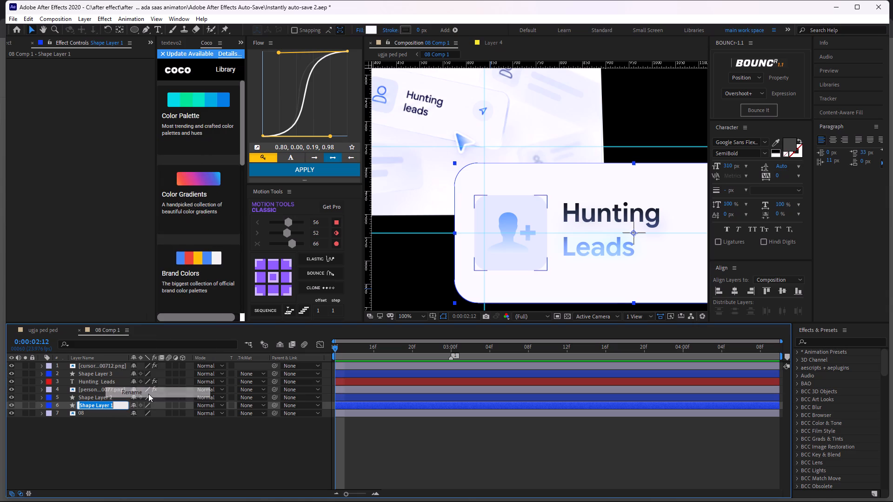
{"action": "type", "text": "nain"}
{"action": "key", "text": "BackSpace"}
{"action": "key", "text": "BackSpace"}
{"action": "key", "text": "BackSpace"}
{"action": "key", "text": "BackSpace"}
{"action": "key", "text": "BackSpace"}
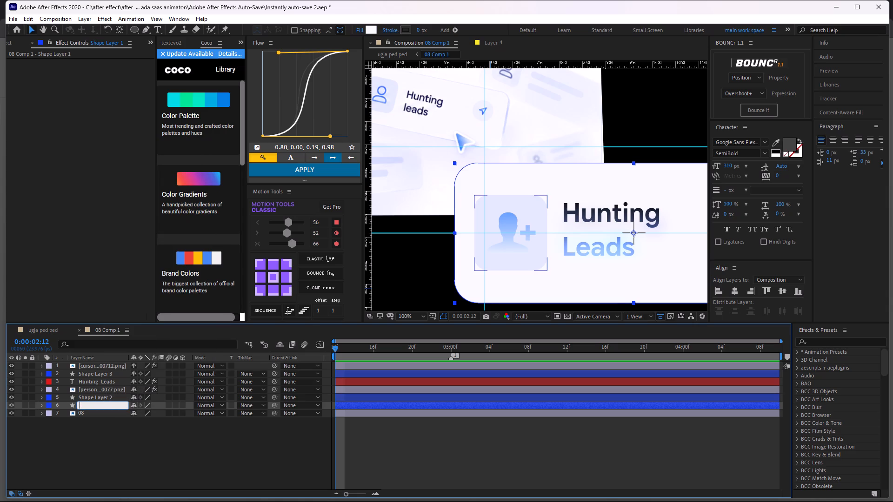
{"action": "type", "text": "Main layer"}
{"action": "key", "text": "Return"}
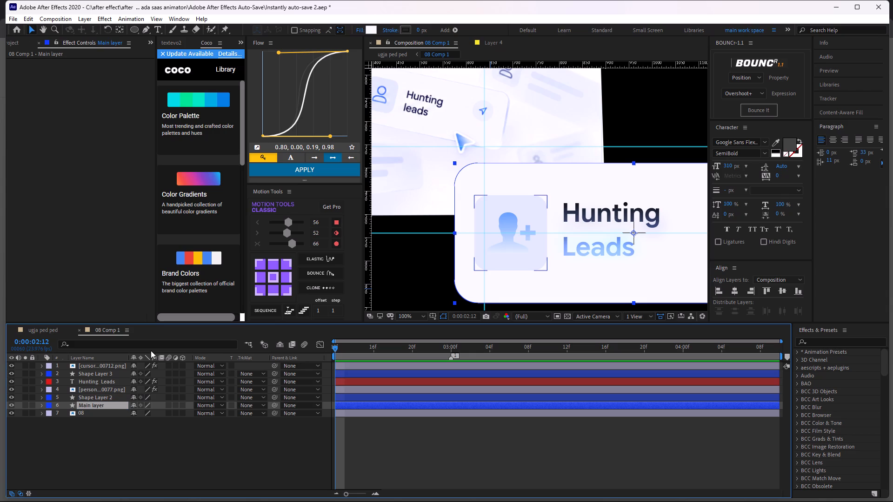
Rename Shape Layer 2, the rounded square behind the person icon, as "person backround".
{"action": "left_click", "coordinate": [105, 399]}
{"action": "right_click", "coordinate": [105, 399]}
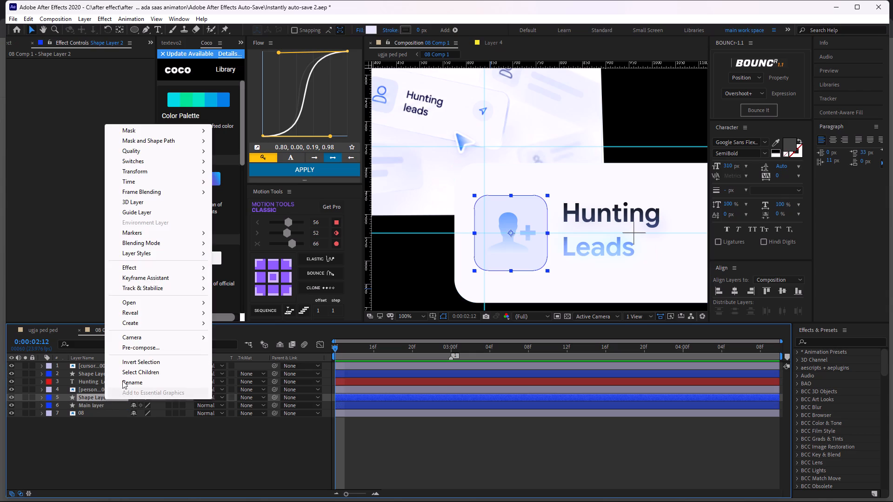
{"action": "left_click", "coordinate": [124, 379]}
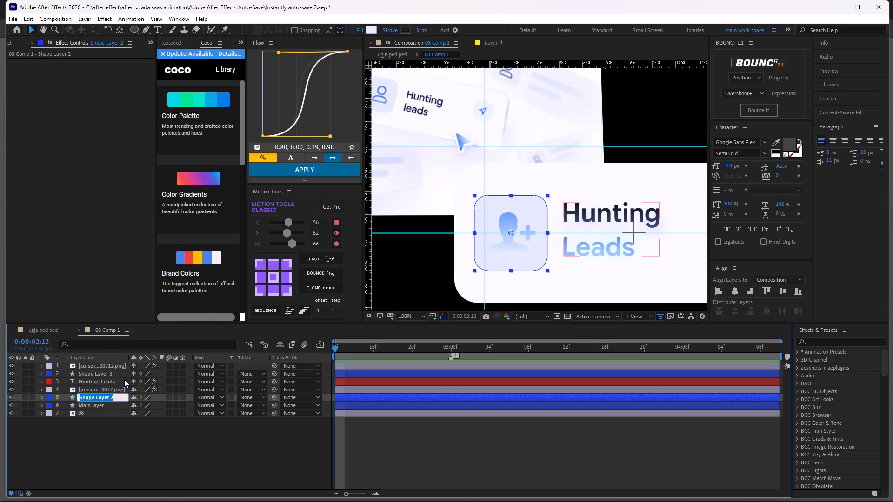
{"action": "type", "text": "person"}
{"action": "key", "text": "space"}
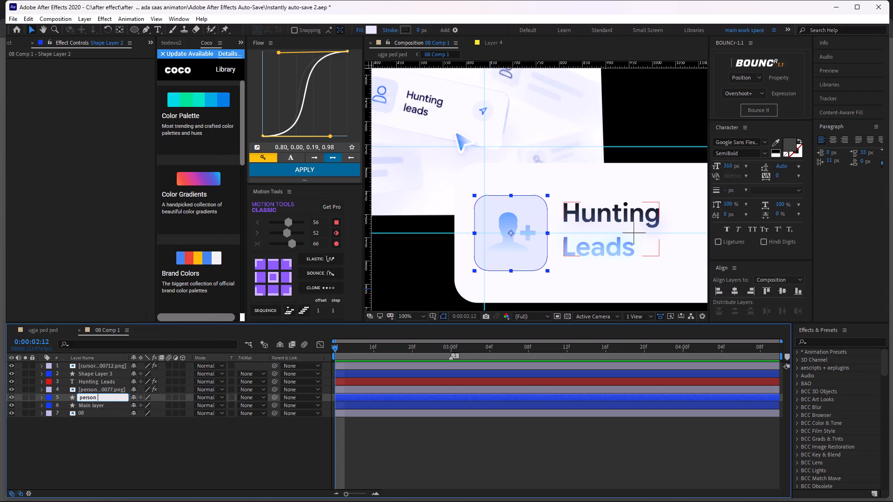
{"action": "type", "text": "backround"}
{"action": "key", "text": "space"}
{"action": "key", "text": "Return"}
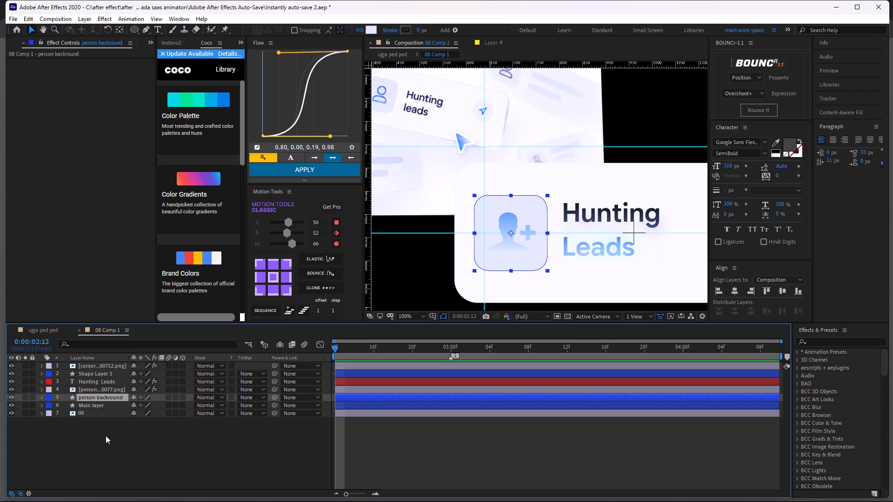
{"action": "left_click", "coordinate": [106, 436]}
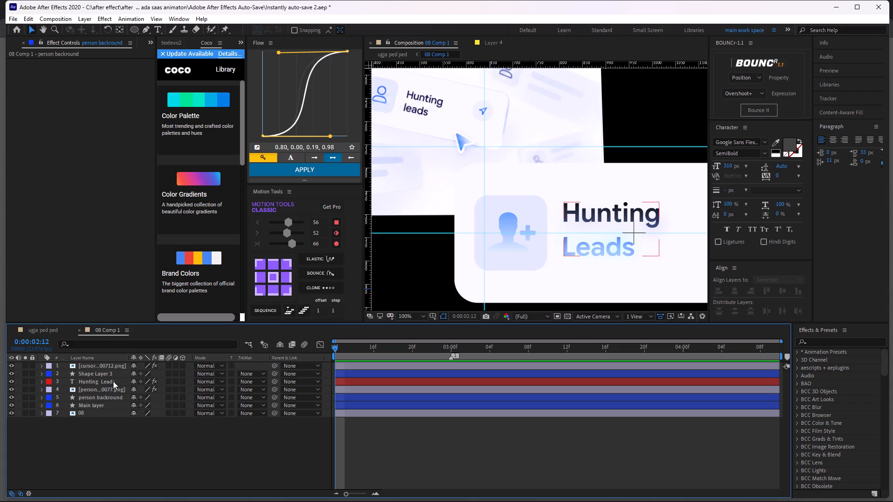
Rename Shape Layer 3, the circle behind the cursor arrow, as "cursor icon".
{"action": "left_click", "coordinate": [124, 373]}
{"action": "right_click", "coordinate": [124, 373]}
{"action": "left_click", "coordinate": [154, 358]}
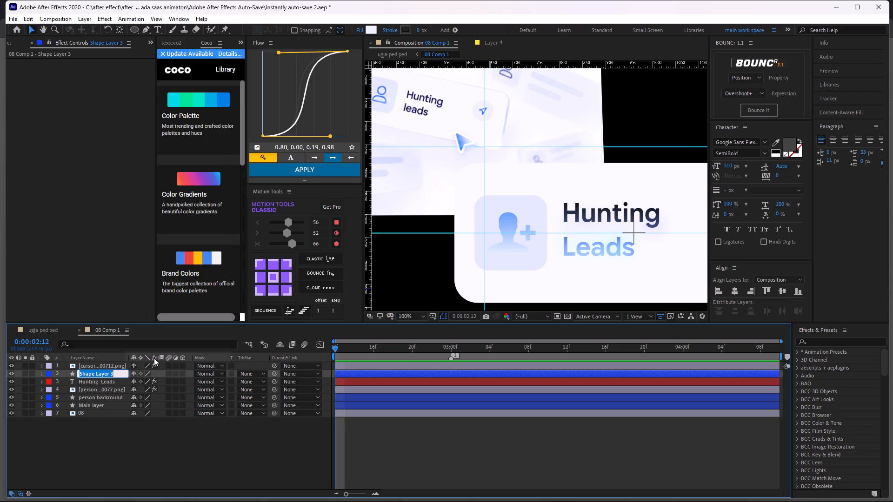
{"action": "type", "text": "cursor icon"}
{"action": "key", "text": "space"}
{"action": "key", "text": "Return"}
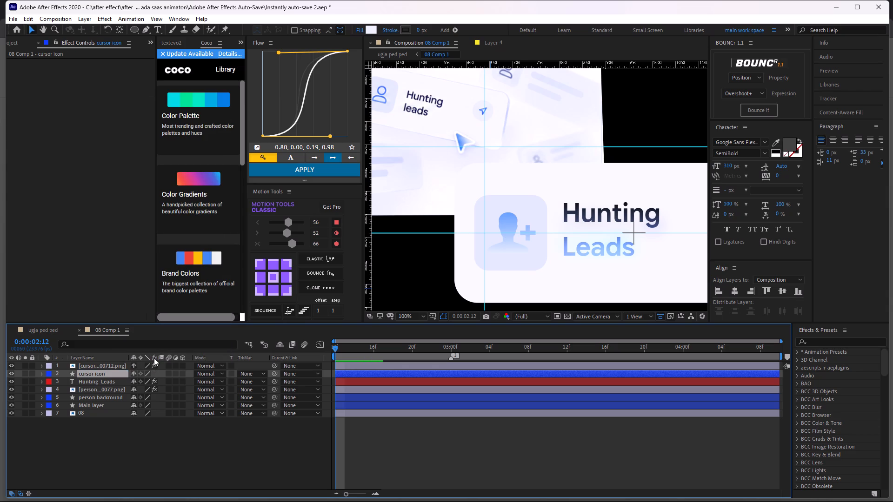
Save the project.
{"action": "key", "text": "ctrl+s"}
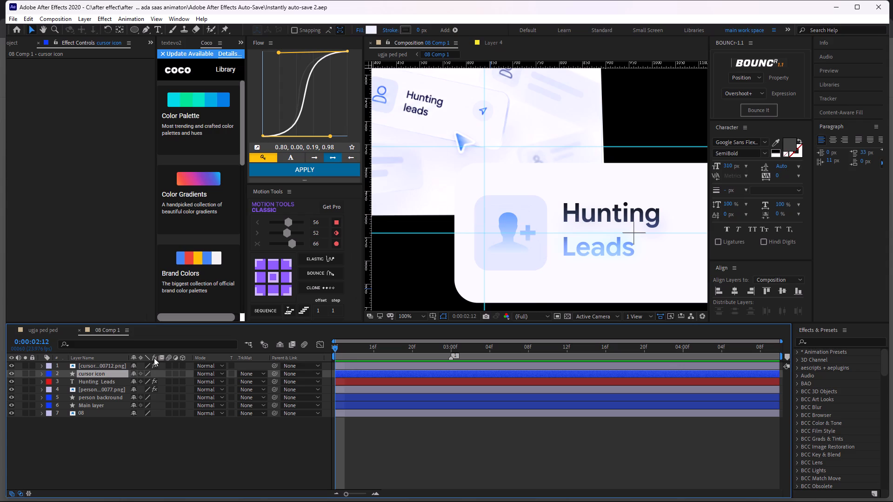